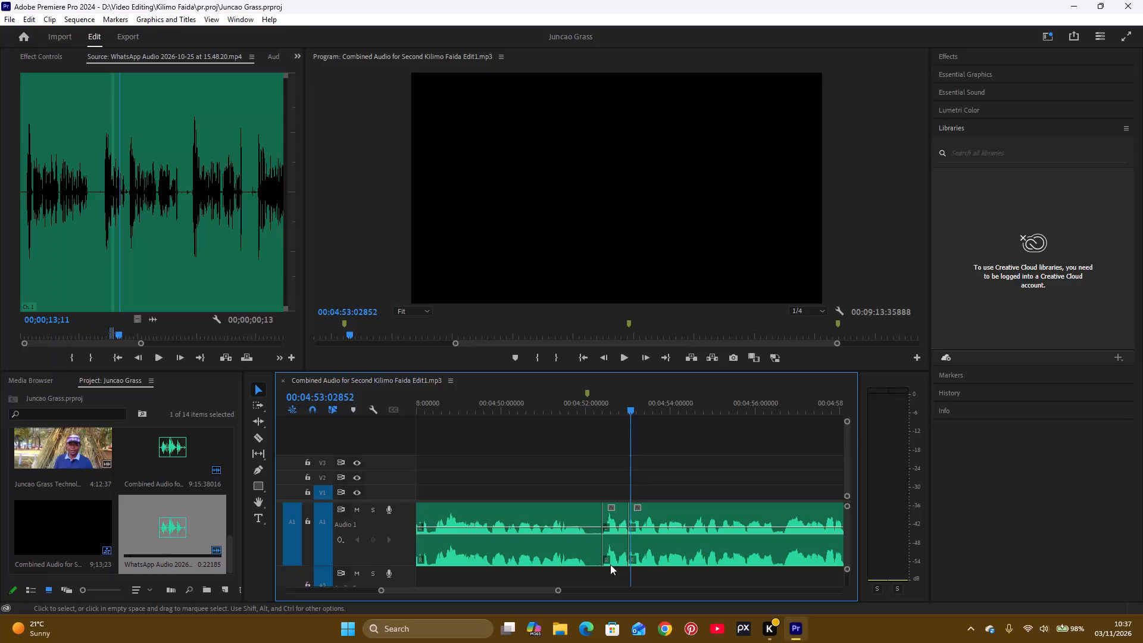
Replace the short clip near 00:04:52 on Audio 1 with the marked WhatsApp audio excerpt, starting where the preceding clip ends.
left_click(620, 545)
key("Delete")
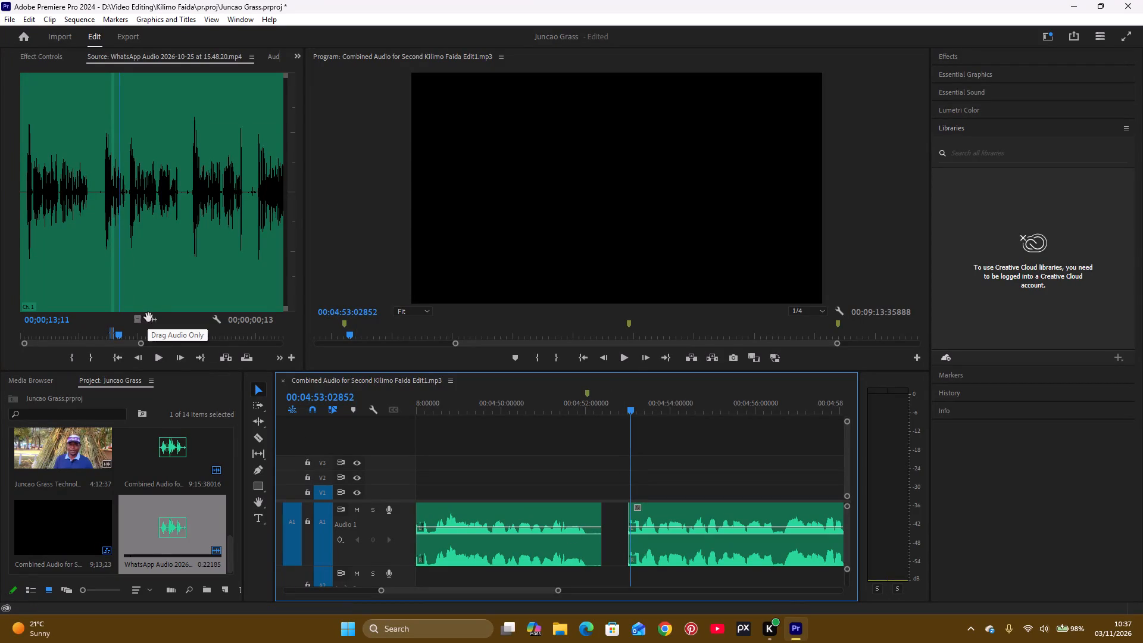
left_click_drag(151, 320, 597, 545)
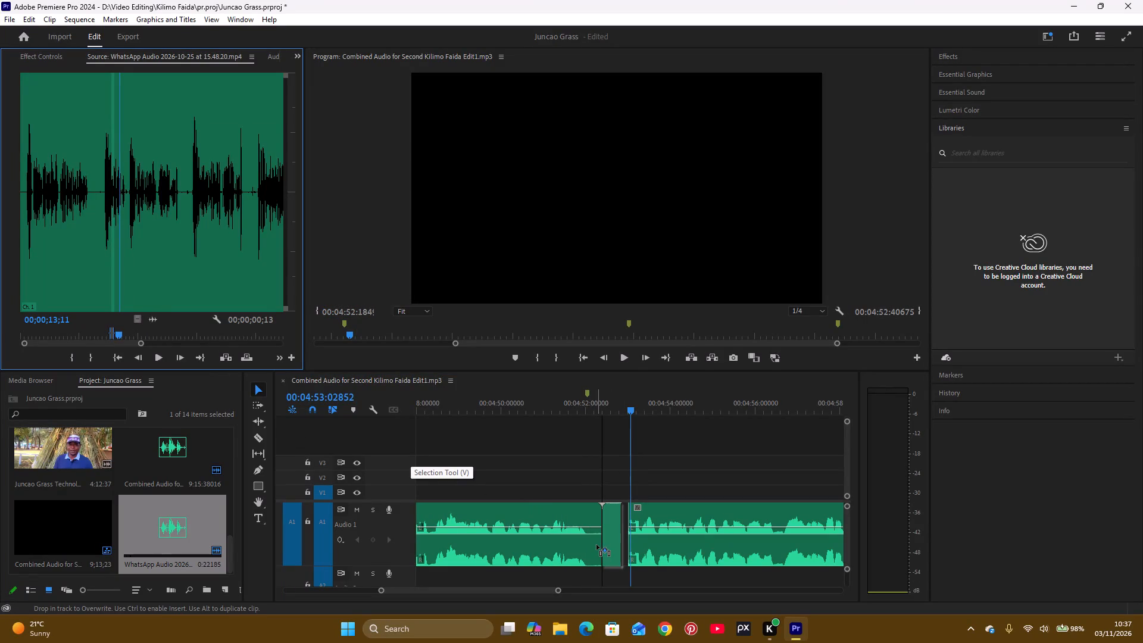
left_click_drag(597, 545, 605, 567)
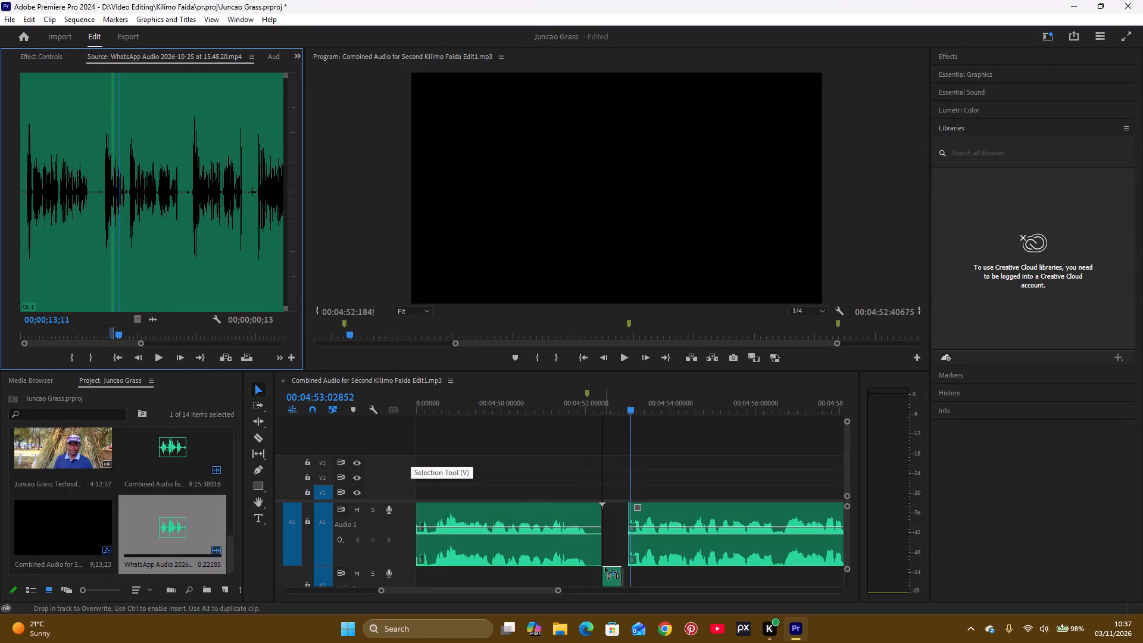
left_click_drag(605, 567, 603, 561)
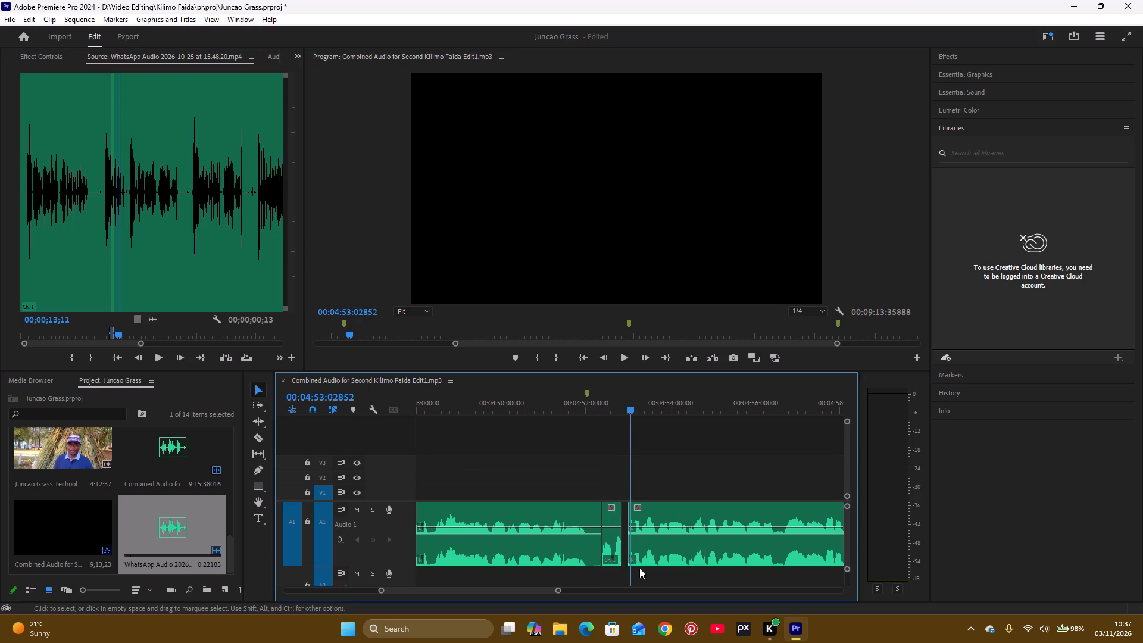
Close the gap between the inserted WhatsApp excerpt and the following clip on Audio 1.
left_click(624, 563)
key("BackSpace")
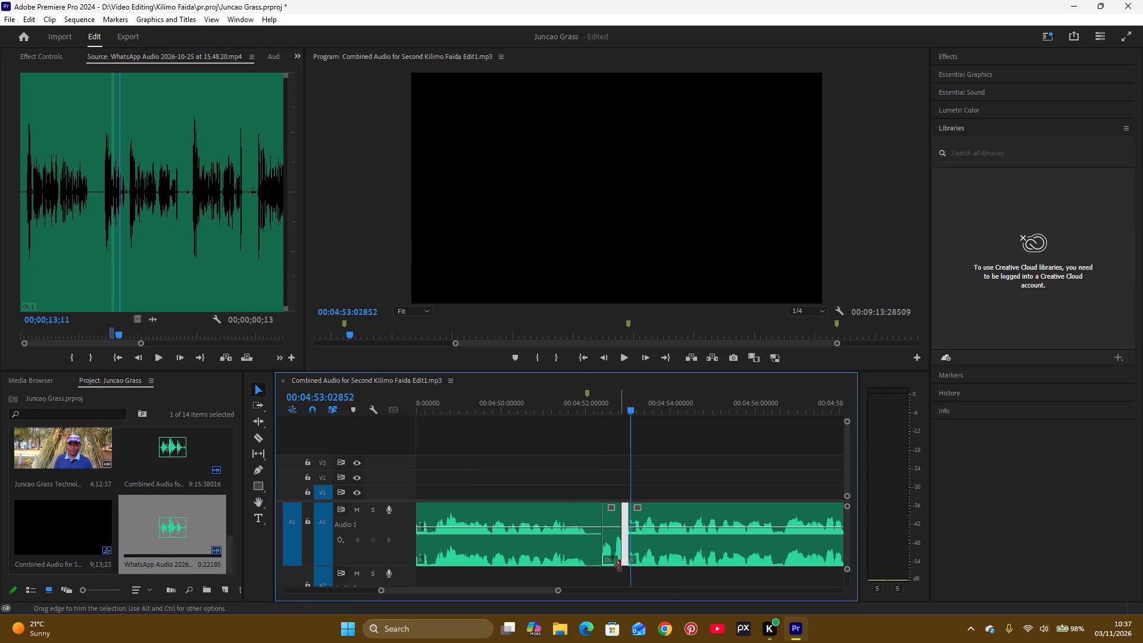
Play the audio repeatedly from just before the inserted excerpt into the following clip to check how the joins sound.
left_click(582, 414)
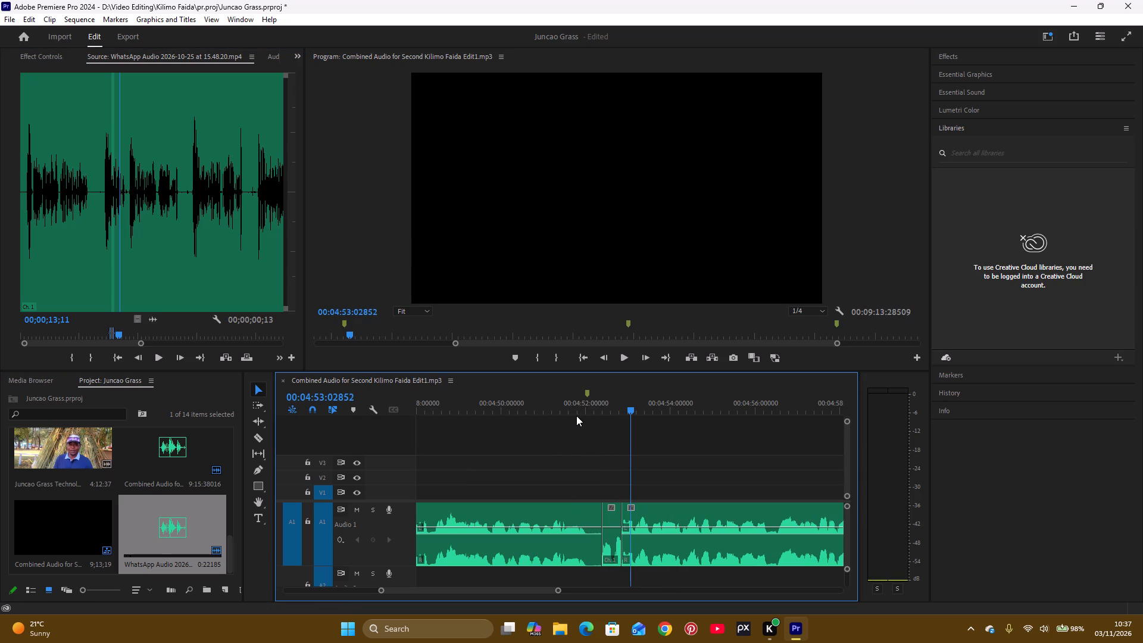
left_click(532, 410)
key("space")
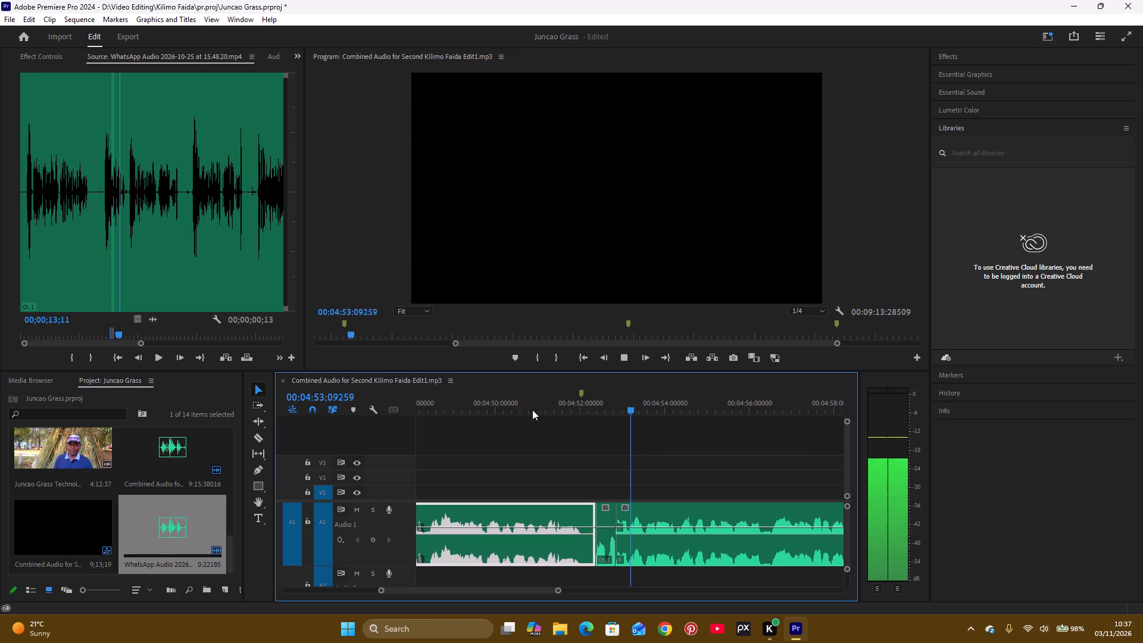
key("space")
left_click(539, 403)
key("space")
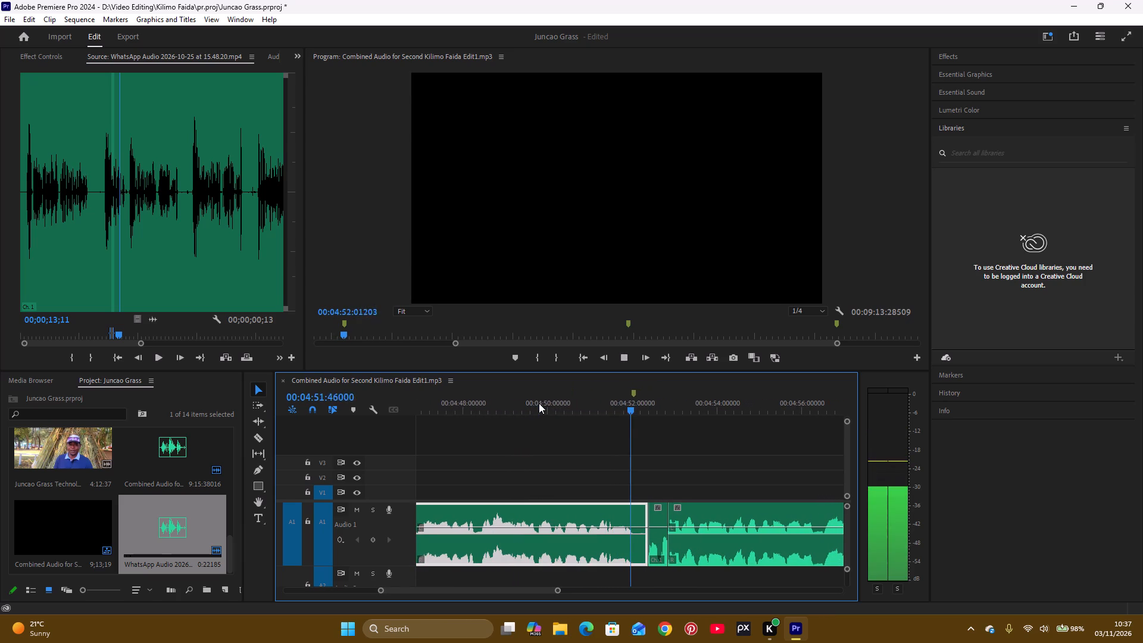
key("space")
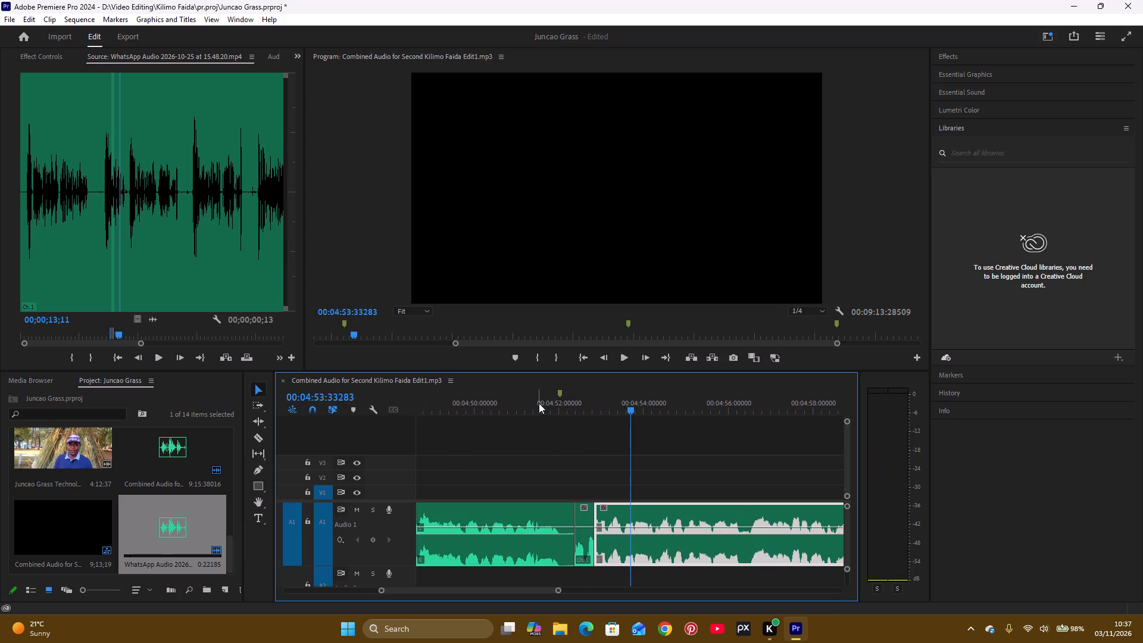
left_click(578, 403)
key("space")
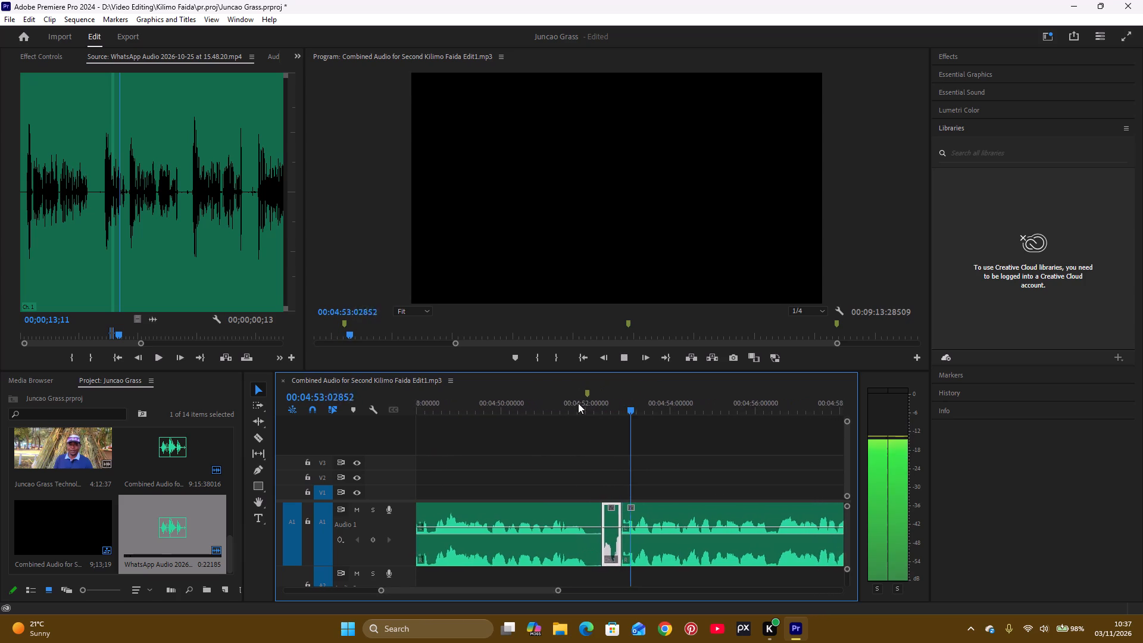
key("space")
left_click(578, 403)
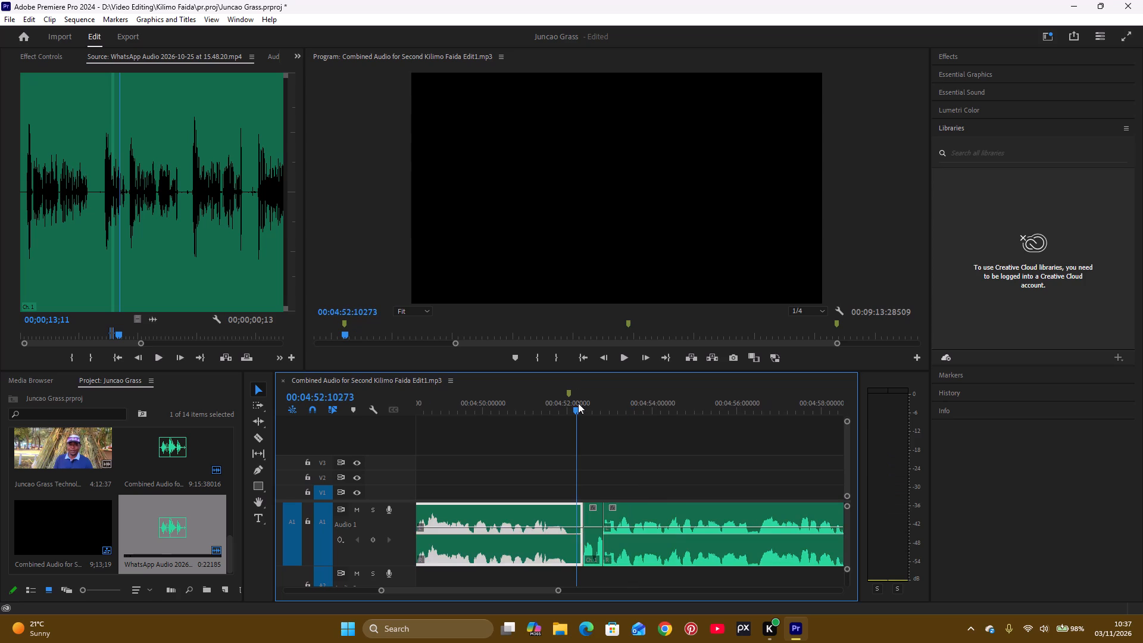
key("space")
key("space")
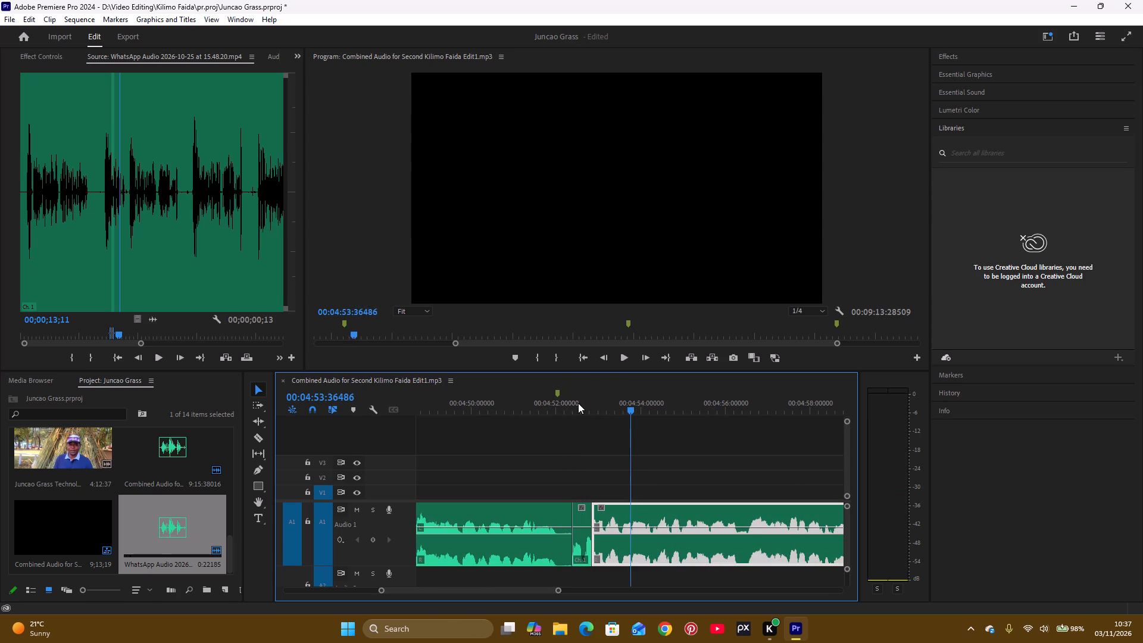
key("space")
key("space")
left_click(578, 403)
key("space")
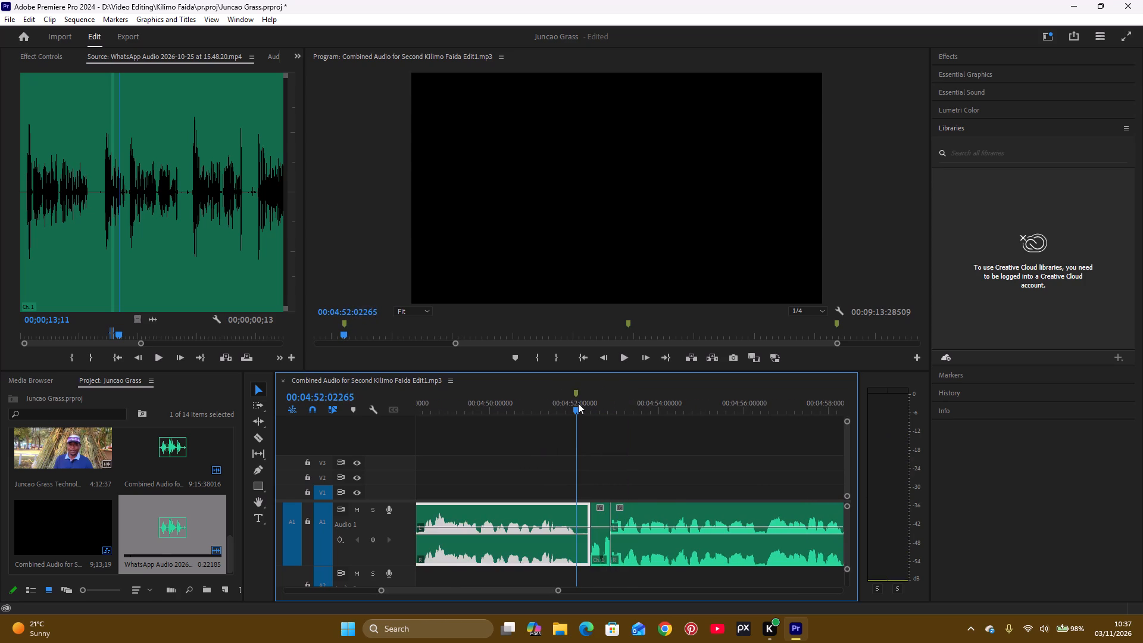
key("space")
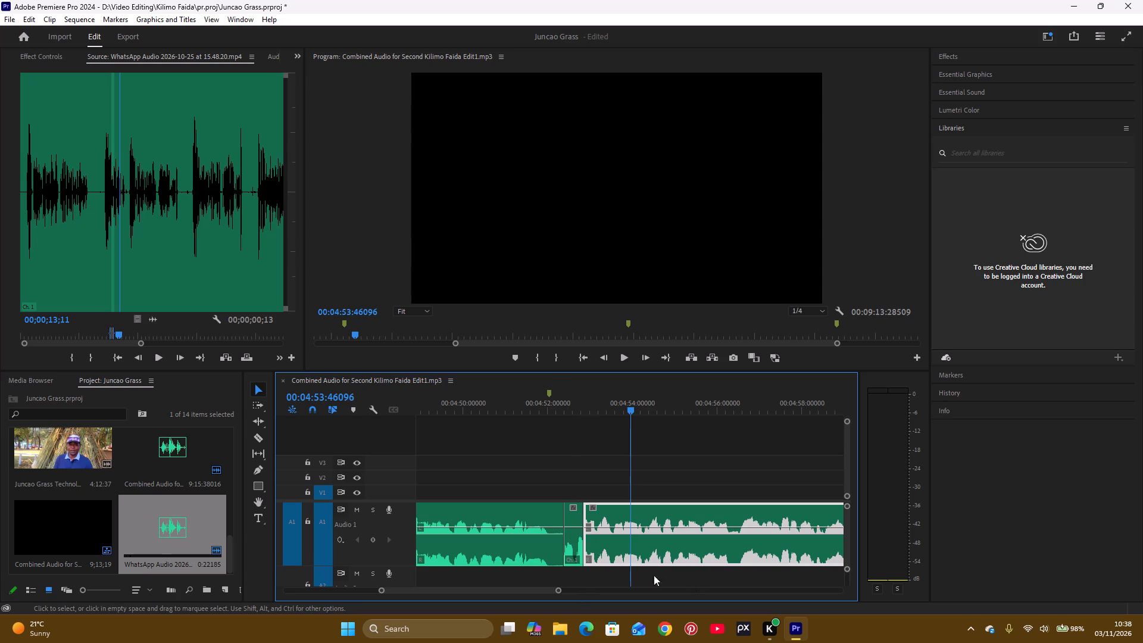
Trim the end of the inserted WhatsApp excerpt on Audio 1 by about 480 audio samples.
left_click_drag(561, 591, 544, 607)
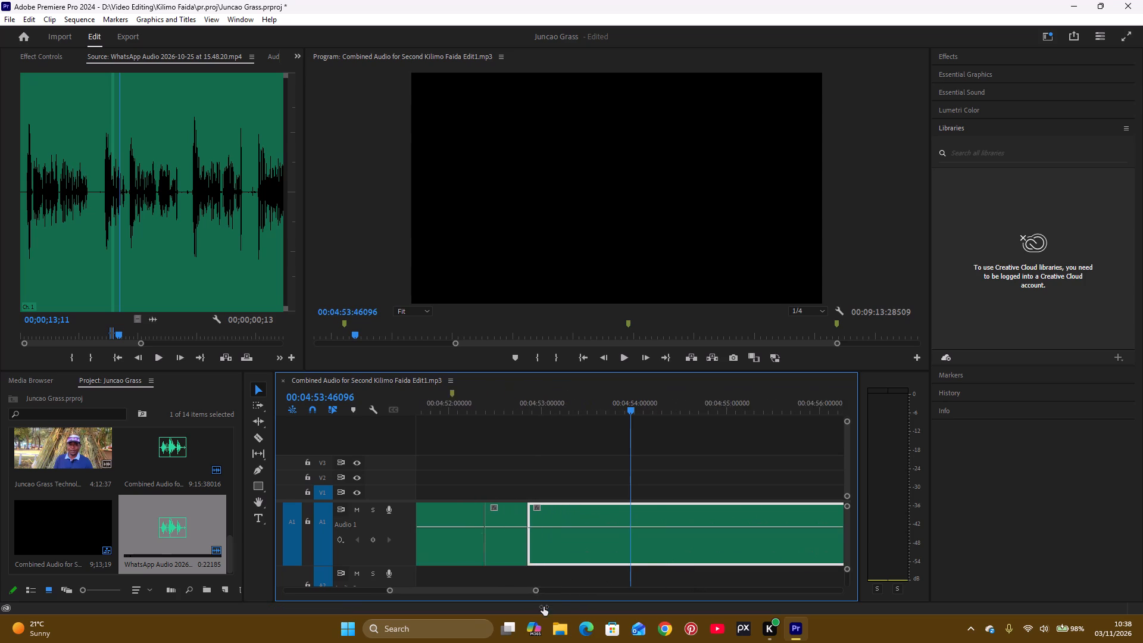
left_click_drag(544, 607, 527, 613)
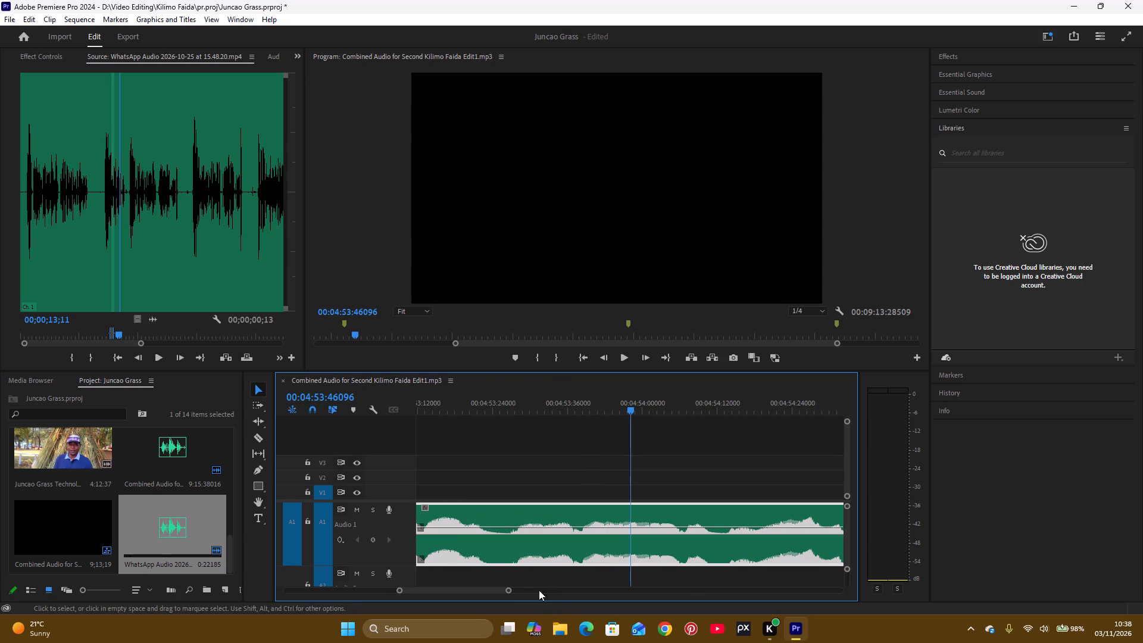
left_click(466, 592)
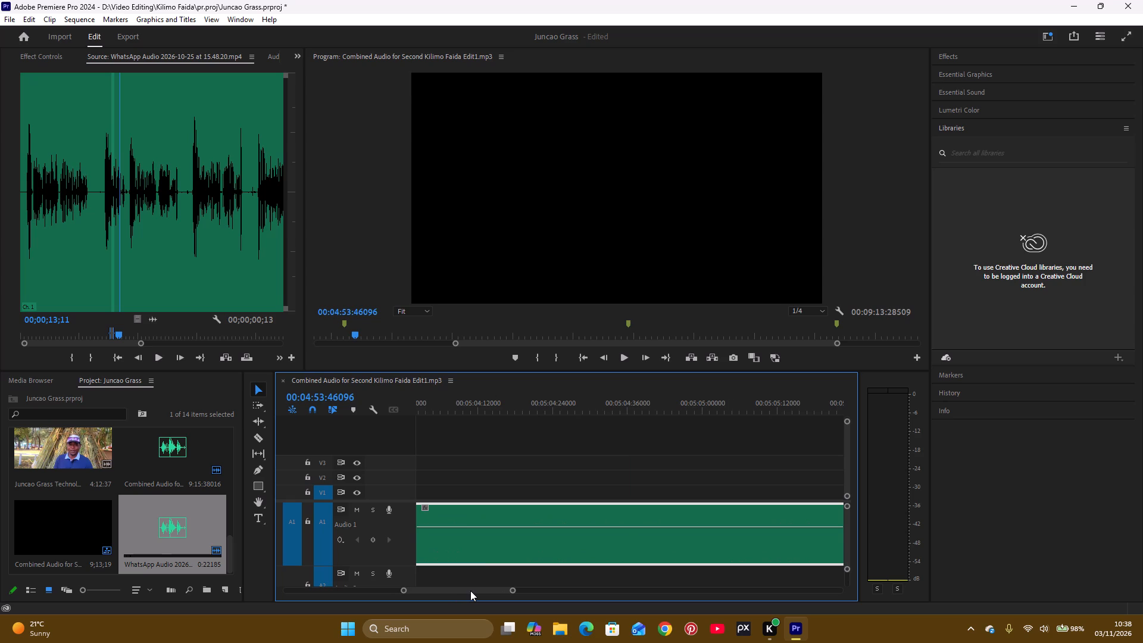
left_click_drag(511, 591, 513, 591)
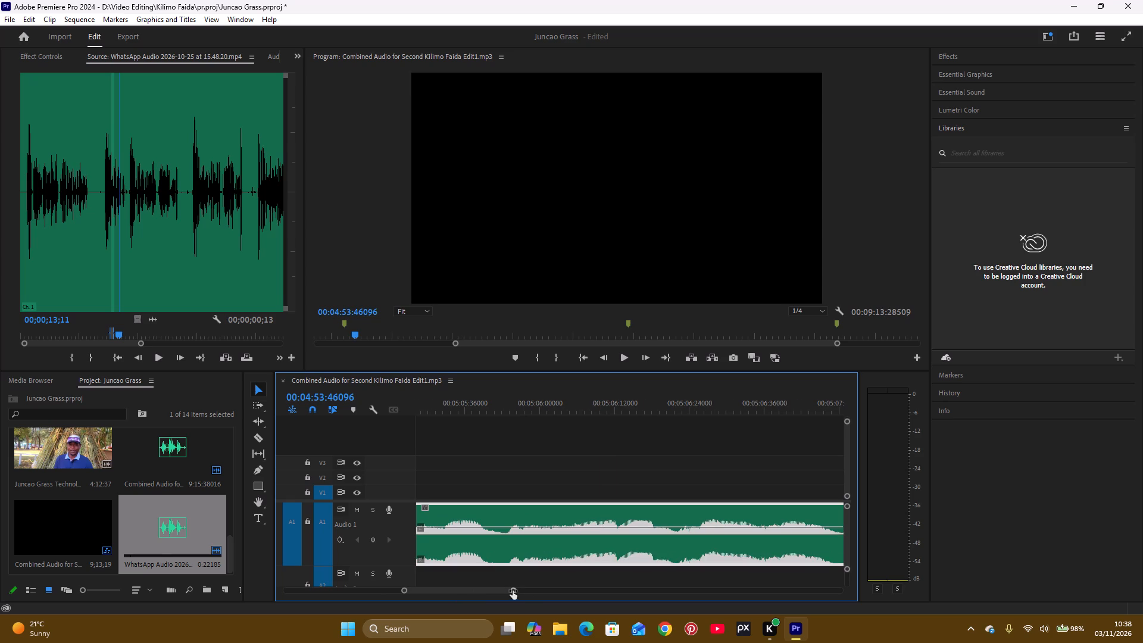
left_click_drag(513, 591, 610, 586)
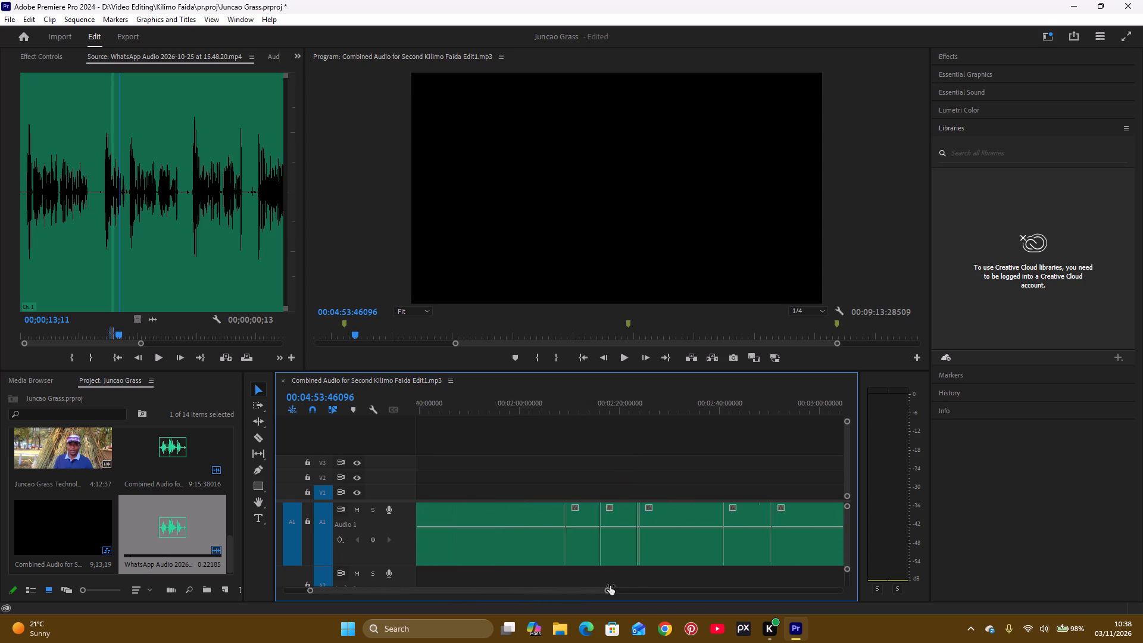
left_click_drag(610, 586, 729, 597)
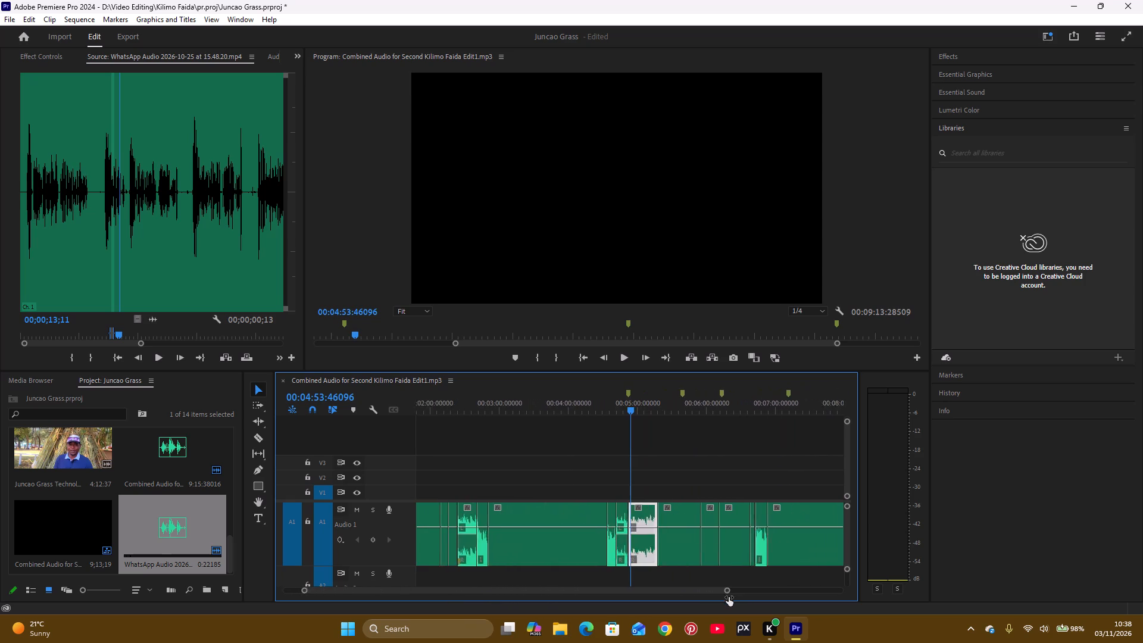
left_click_drag(729, 597, 627, 629)
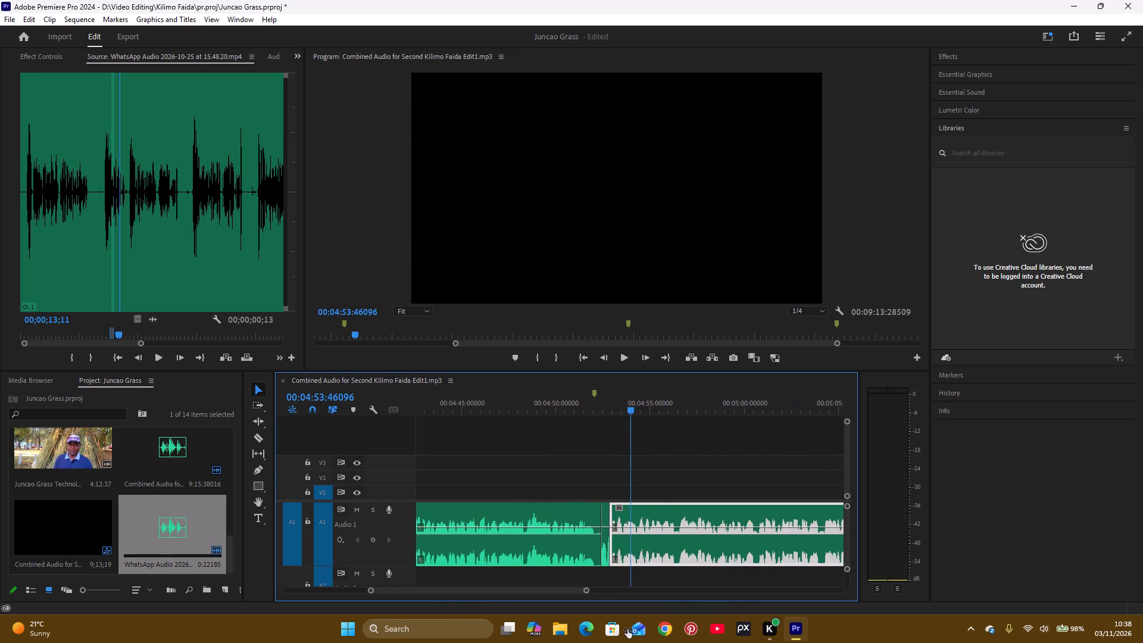
left_click_drag(627, 629, 595, 634)
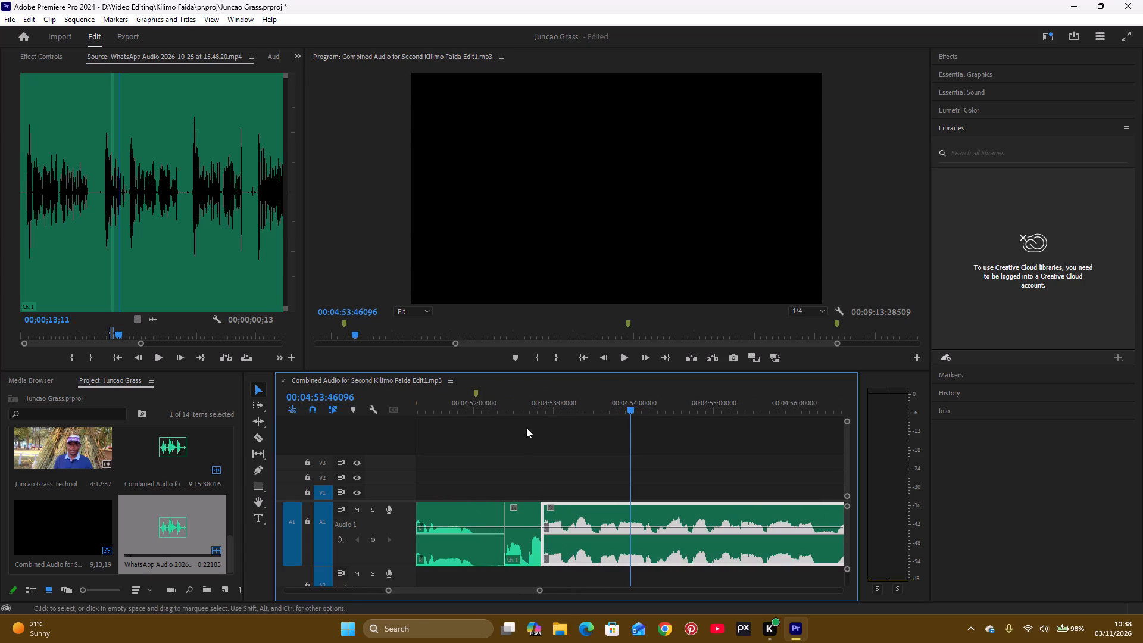
left_click(525, 405)
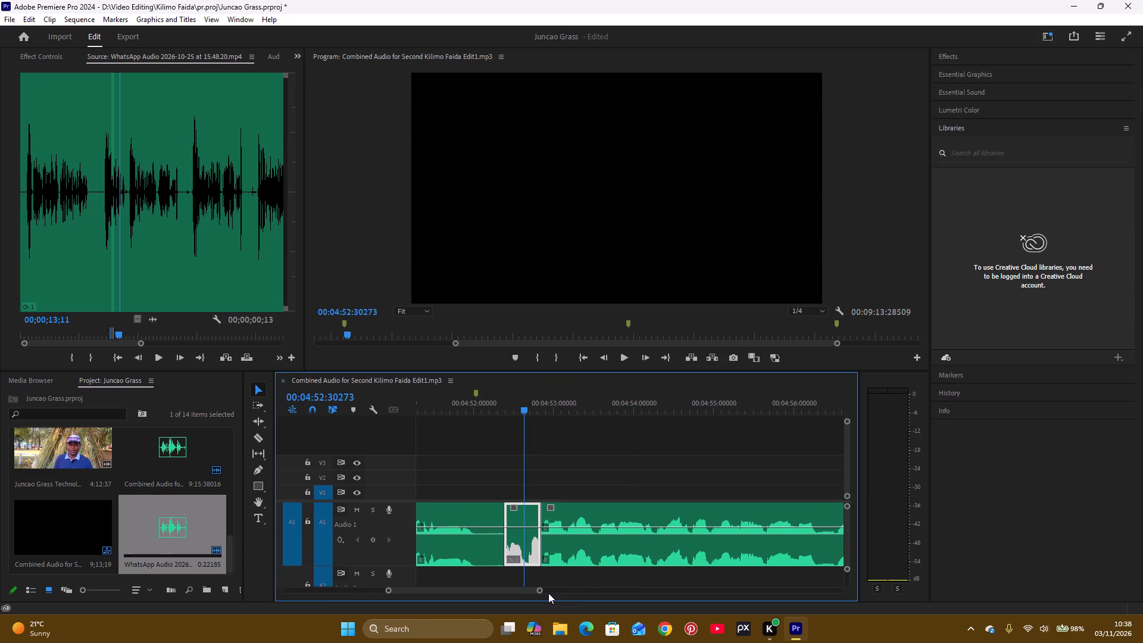
left_click_drag(540, 588, 516, 614)
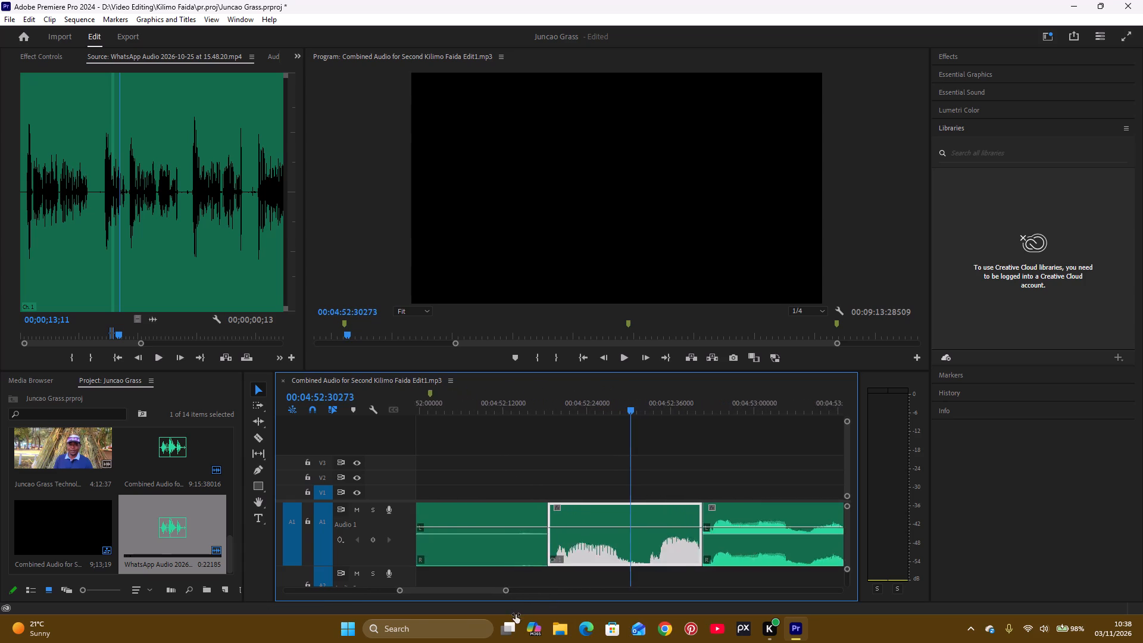
left_click_drag(516, 614, 504, 628)
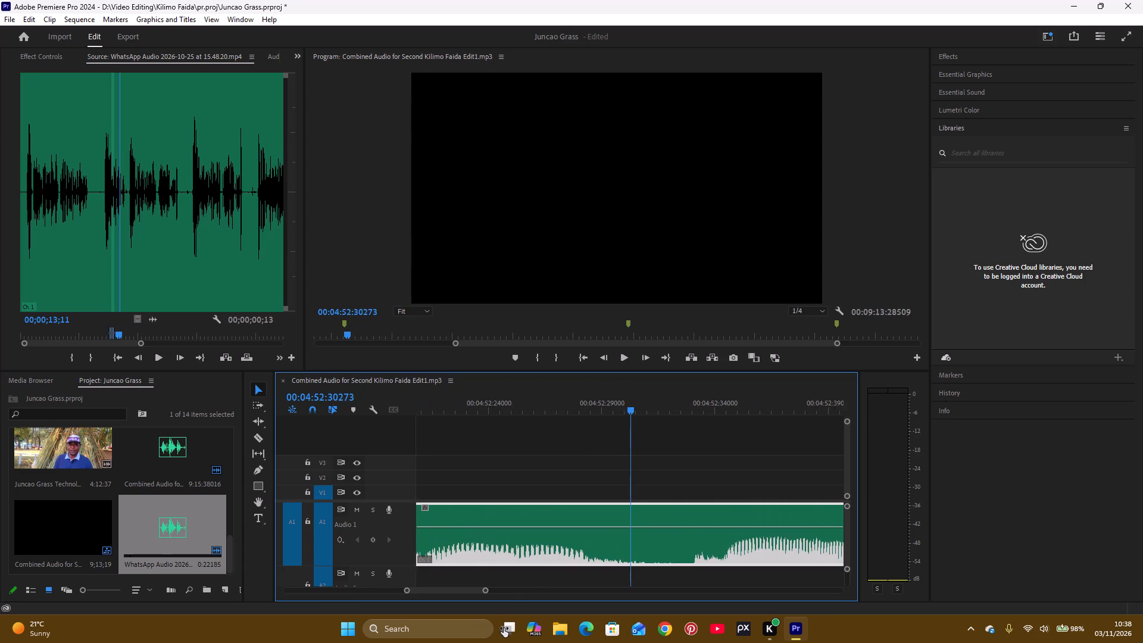
left_click_drag(504, 628, 510, 628)
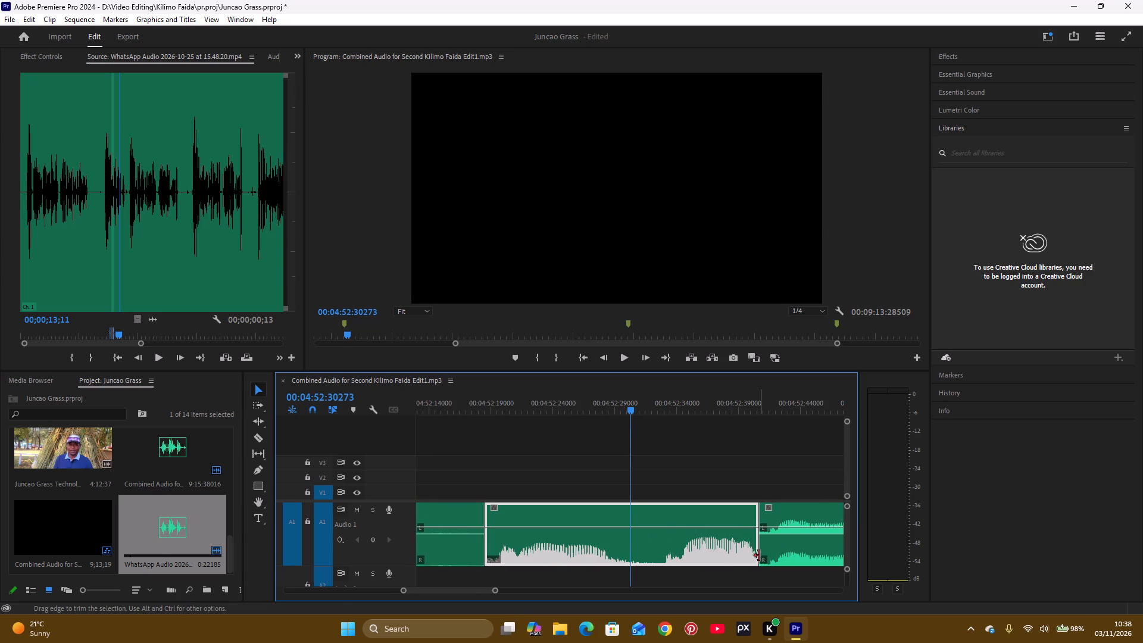
left_click_drag(756, 558, 757, 560)
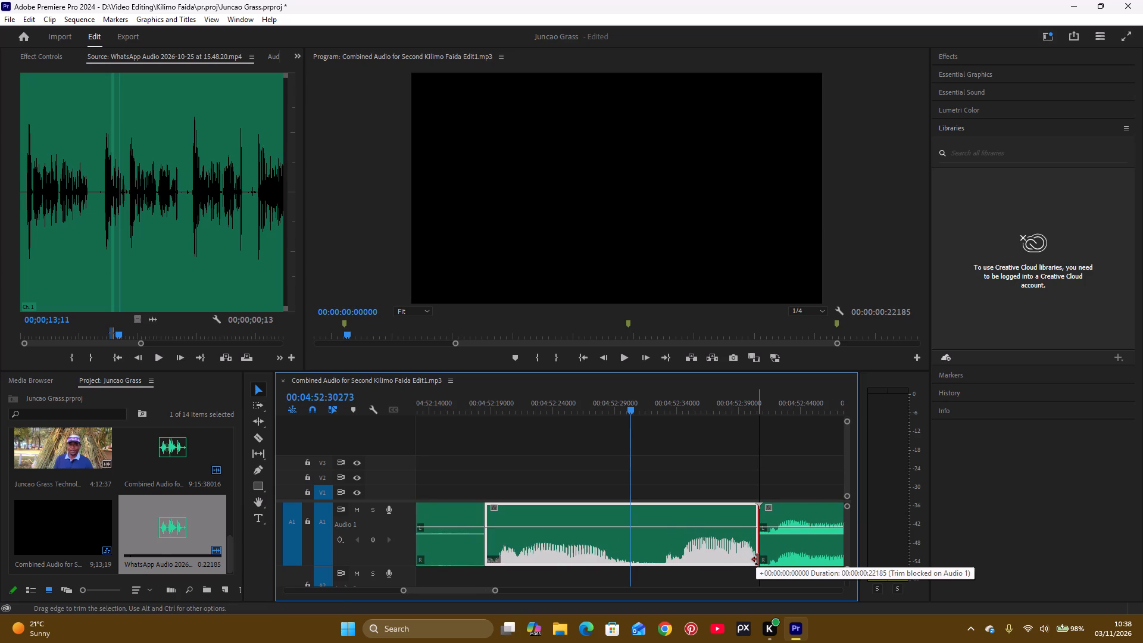
left_click_drag(757, 560, 751, 564)
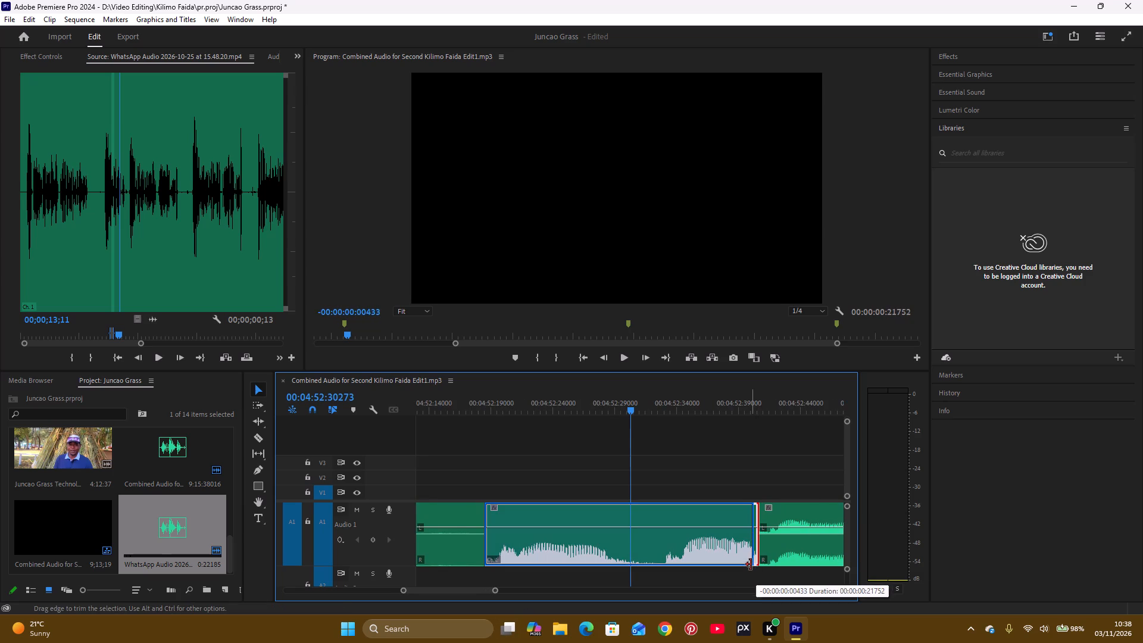
left_click_drag(751, 564, 753, 563)
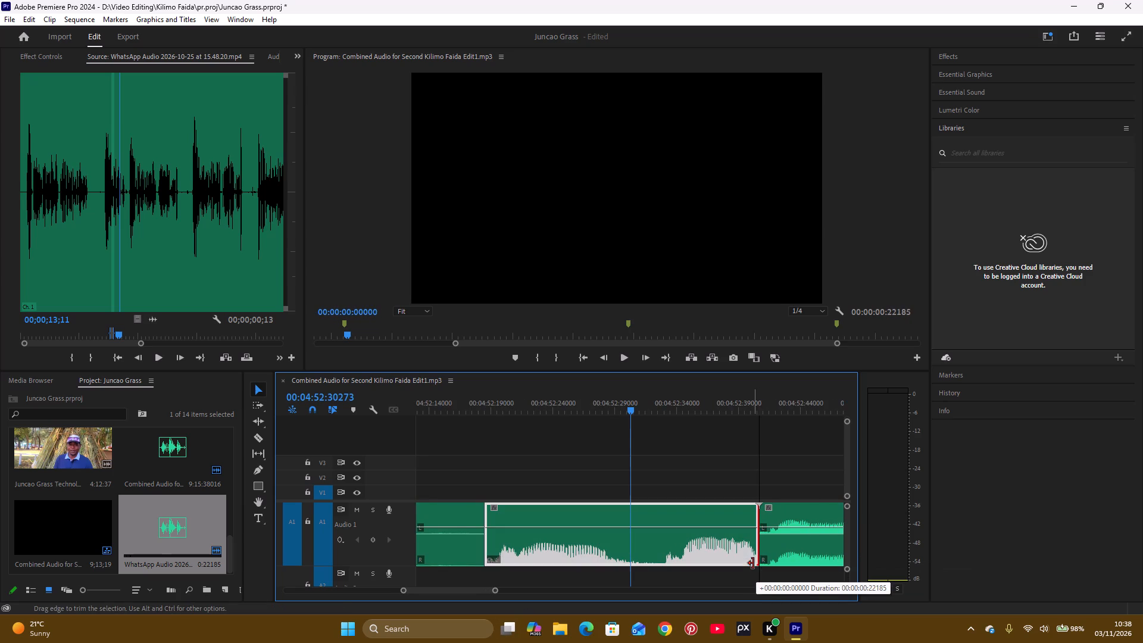
left_click_drag(753, 563, 748, 569)
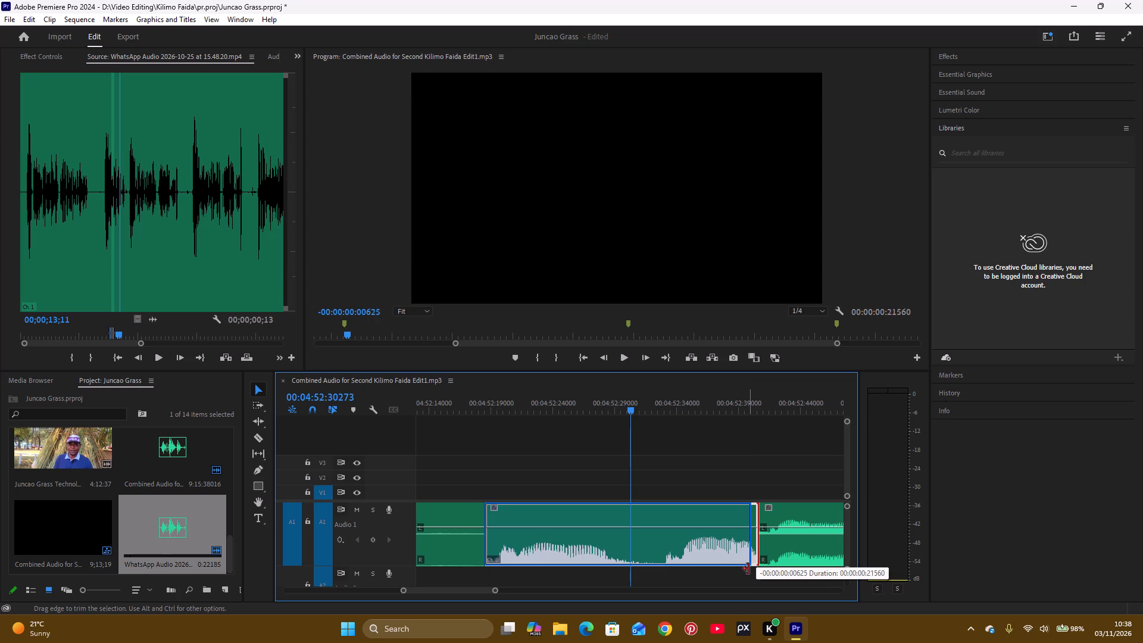
left_click_drag(748, 569, 750, 568)
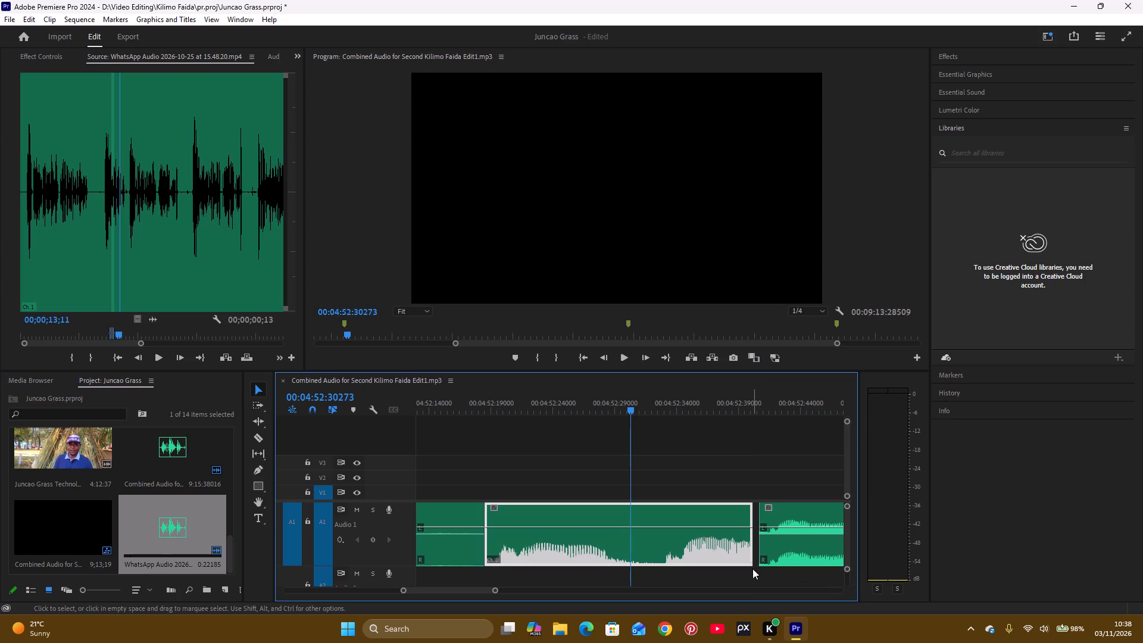
Close the small gap left between the trimmed WhatsApp excerpt and the following clip.
left_click(755, 555)
key("BackSpace")
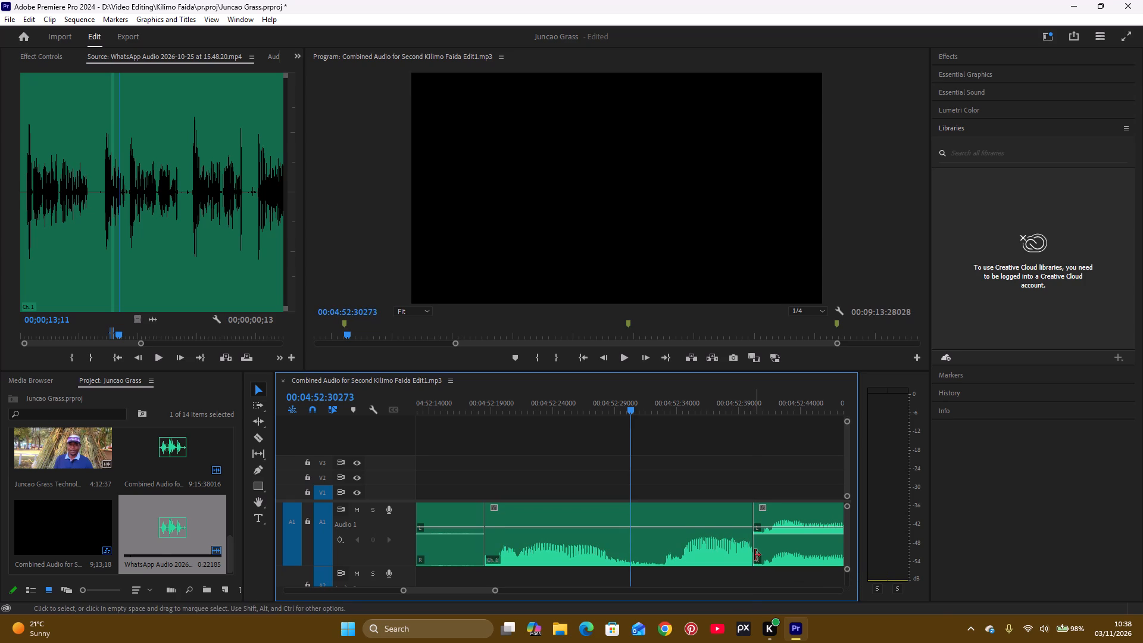
Trim the start of the clip following the WhatsApp excerpt on Audio 1 by about 1,060 audio samples and close the resulting gap.
left_click(501, 402)
key("space")
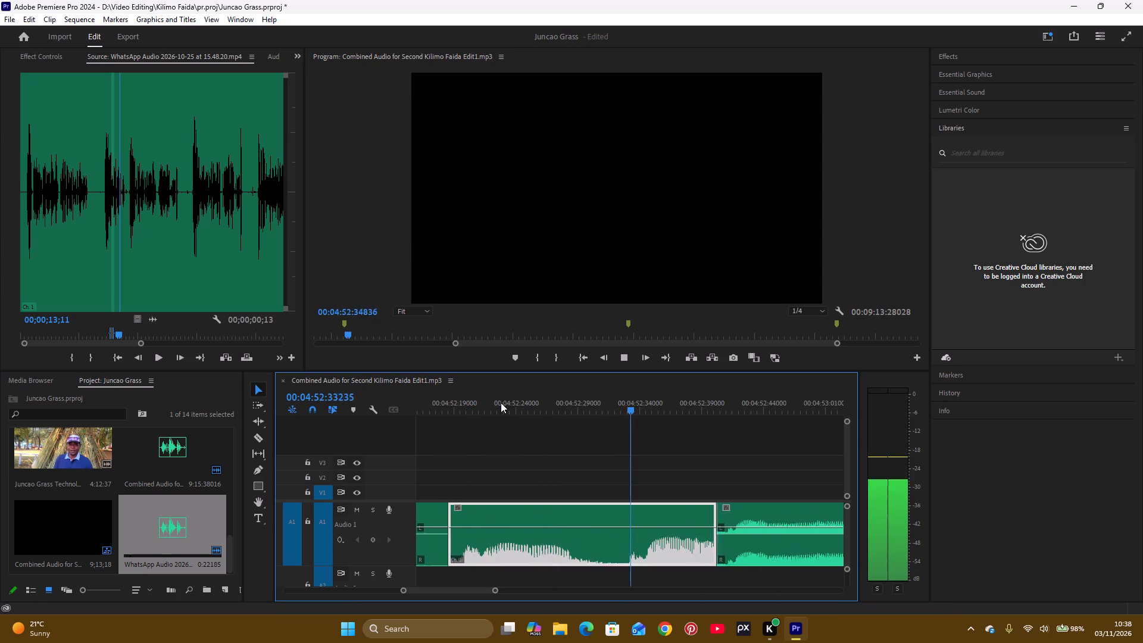
key("space")
left_click_drag(496, 588, 496, 587)
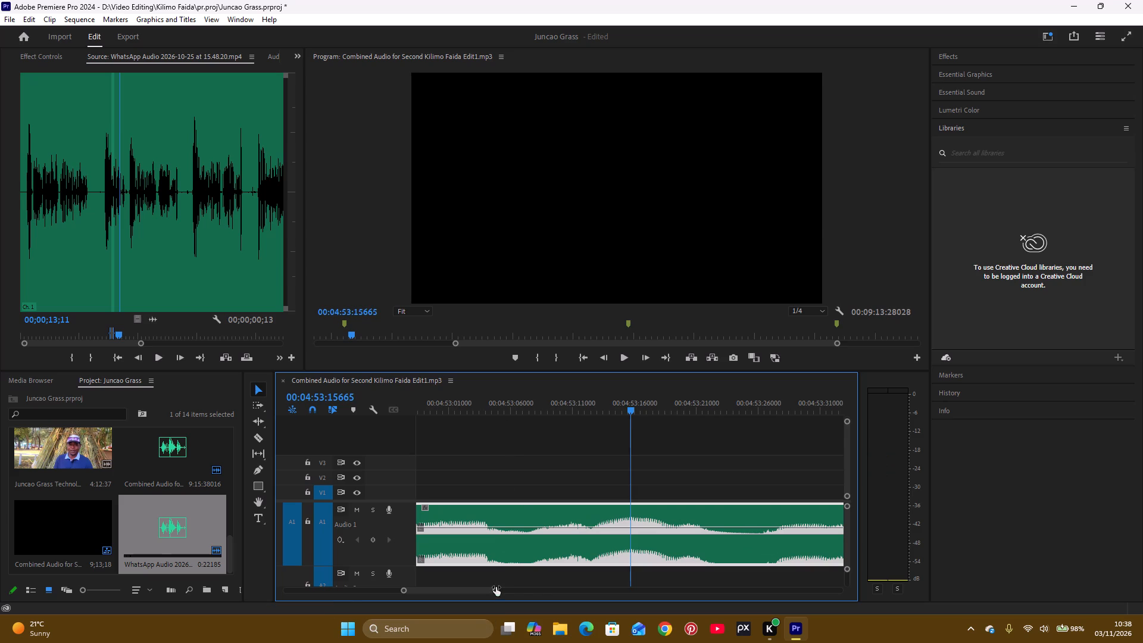
left_click_drag(496, 587, 526, 588)
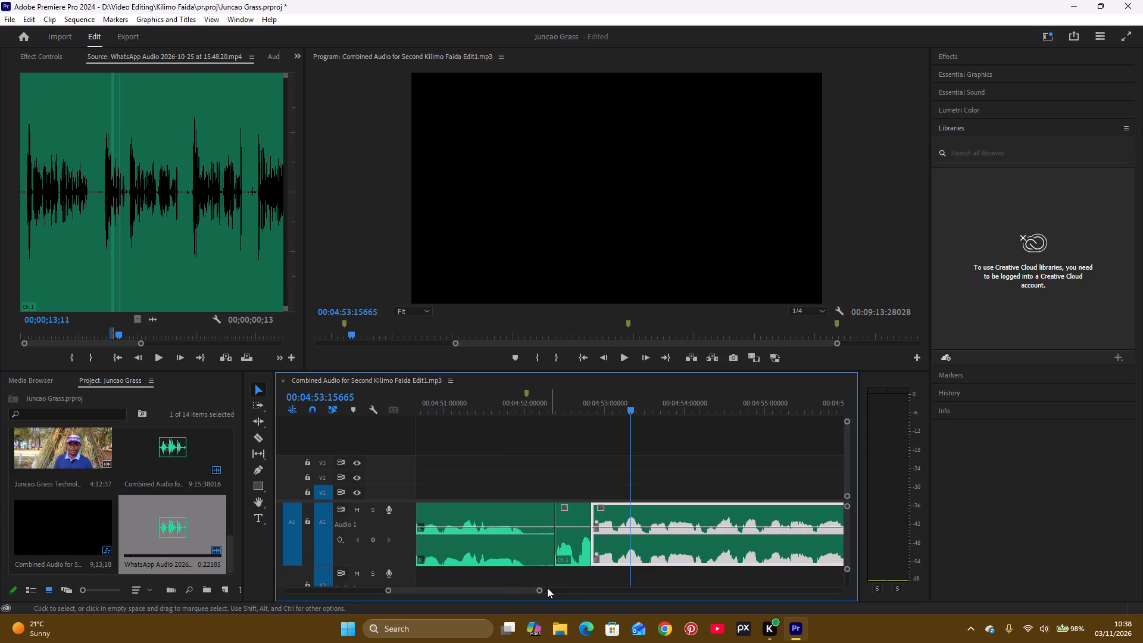
left_click_drag(540, 590, 517, 601)
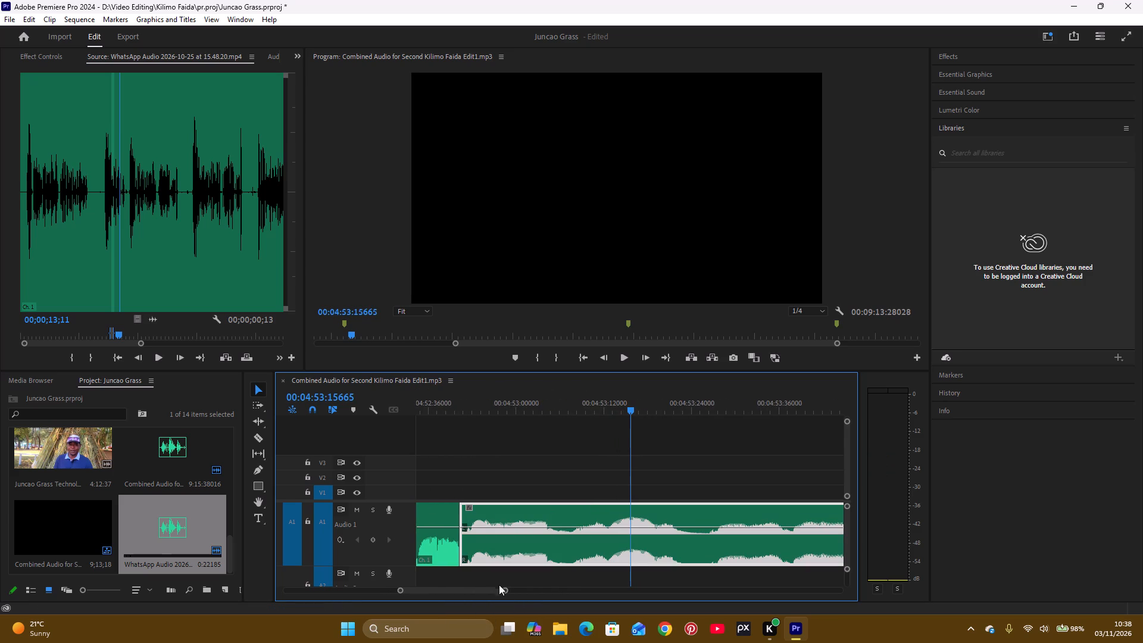
left_click(464, 558)
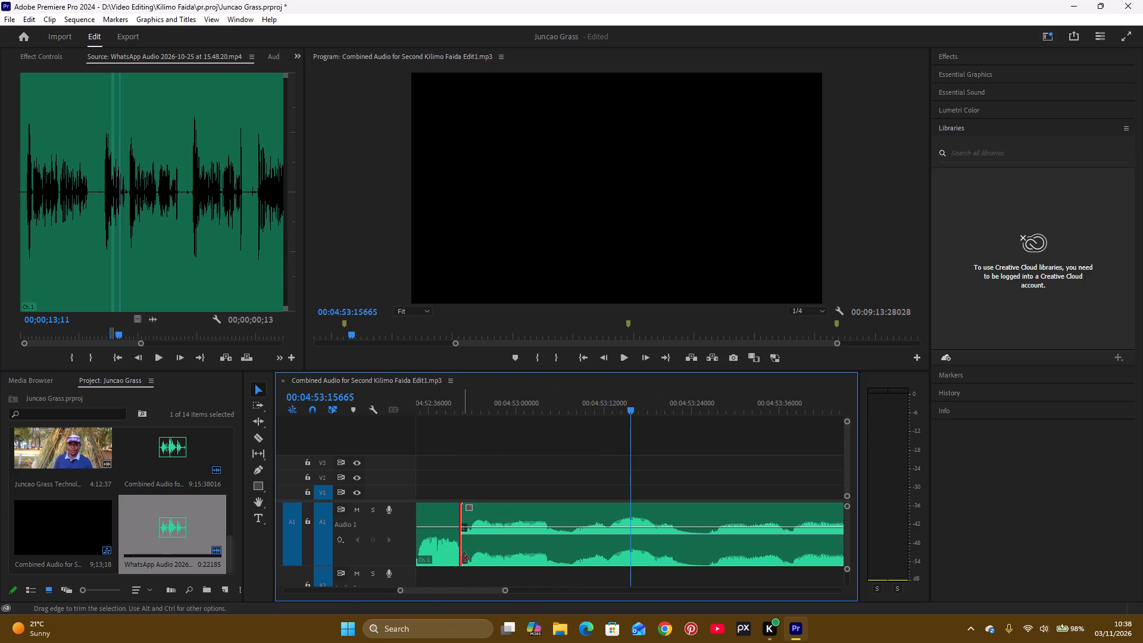
left_click_drag(463, 558, 471, 563)
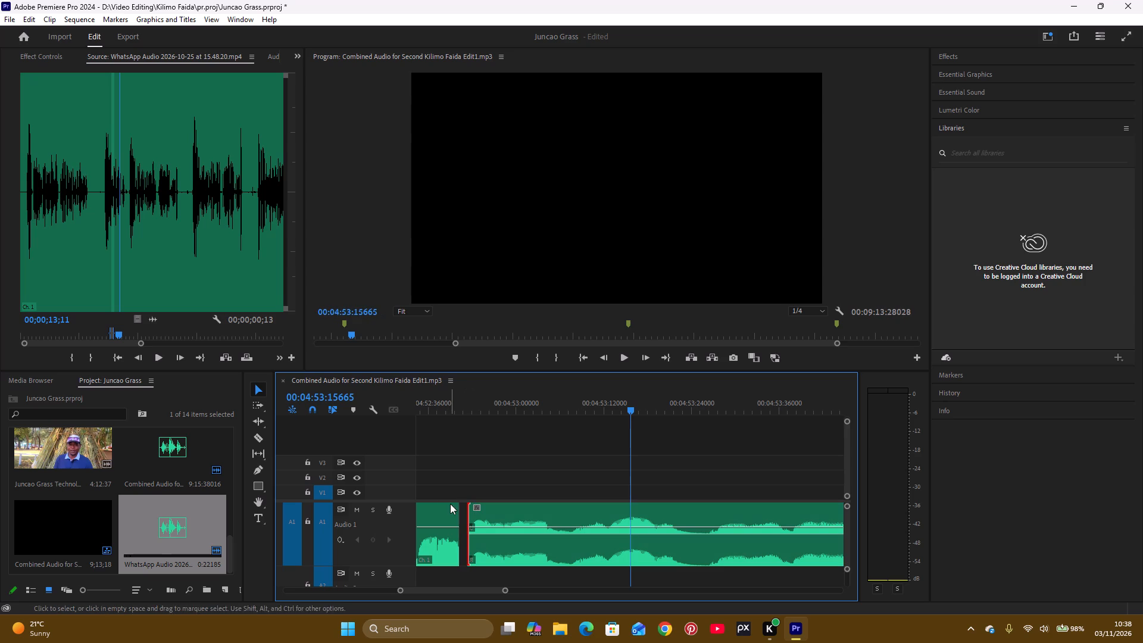
left_click(464, 530)
key("BackSpace")
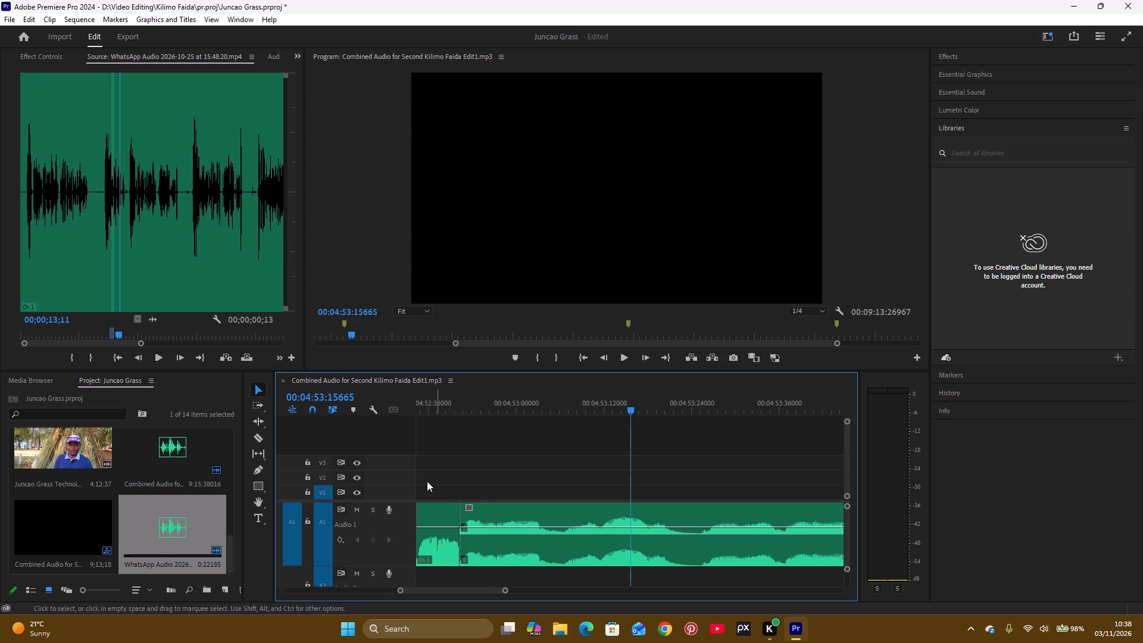
Play the narration from about 00:04:38 through the inserted WhatsApp excerpt and into the following clip to check how the joins sound.
left_click(423, 411)
key("space")
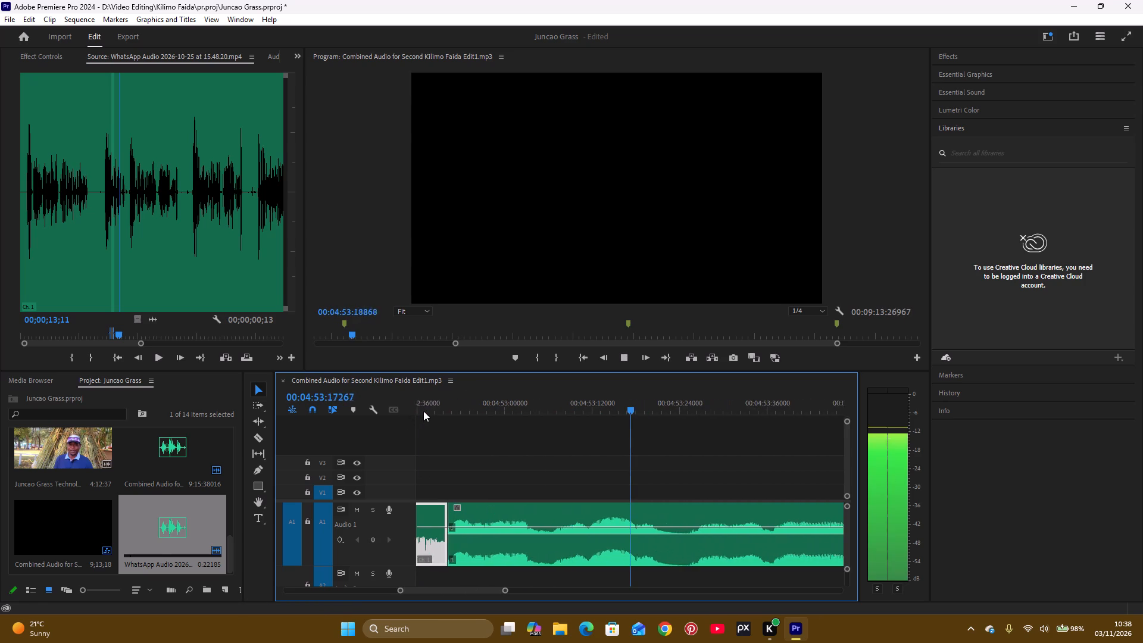
key("space")
left_click_drag(505, 589, 620, 600)
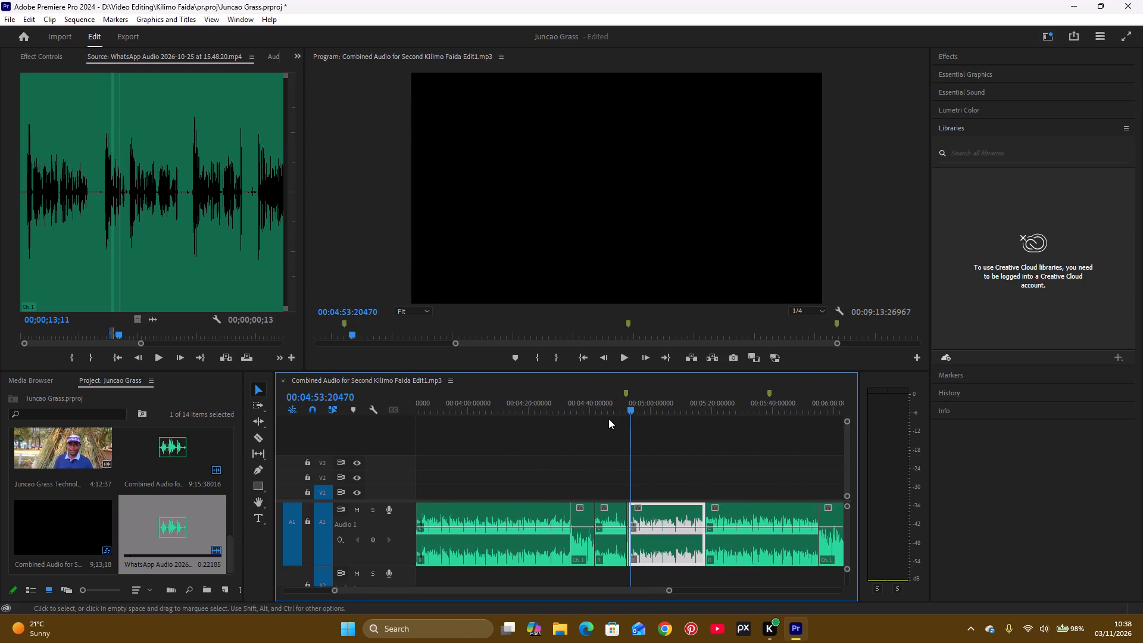
left_click(583, 406)
key("space")
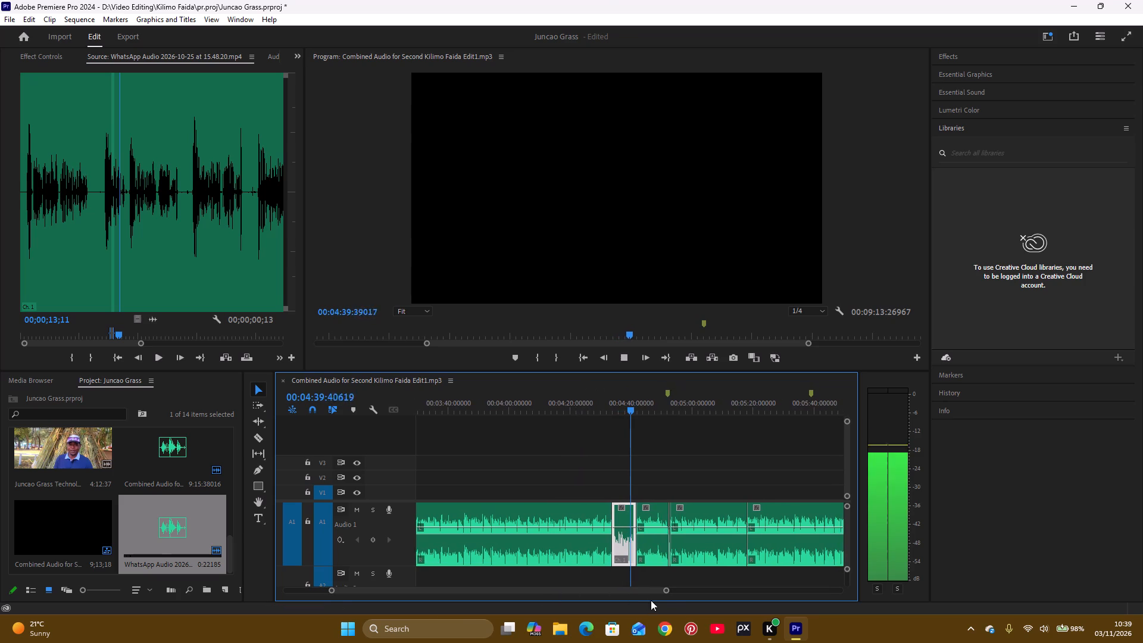
left_click_drag(664, 588, 674, 590)
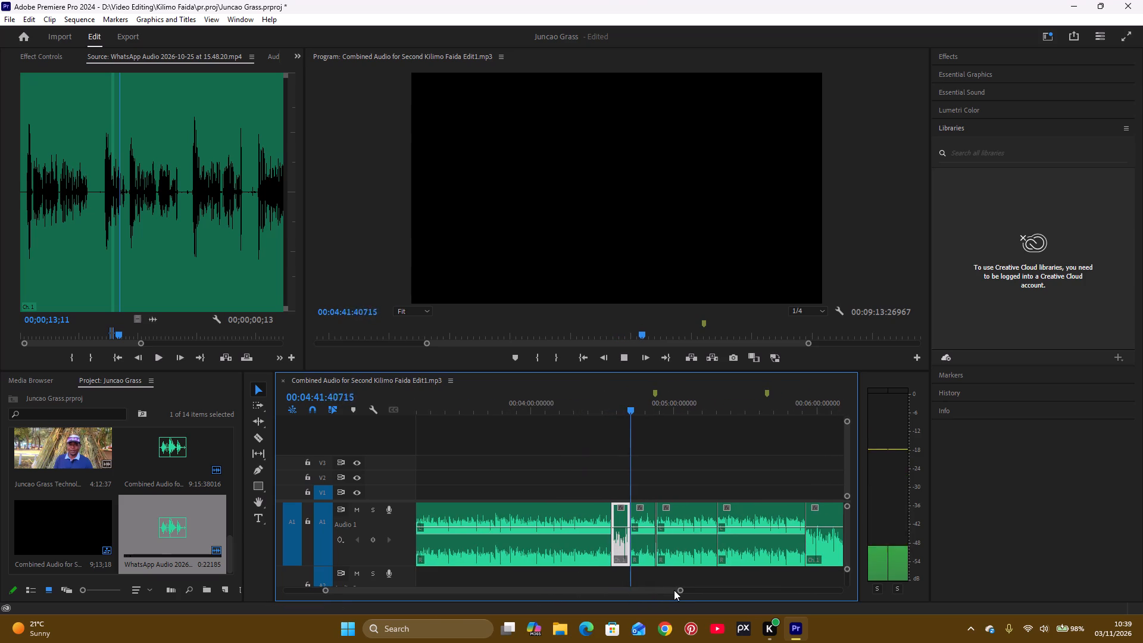
key("space")
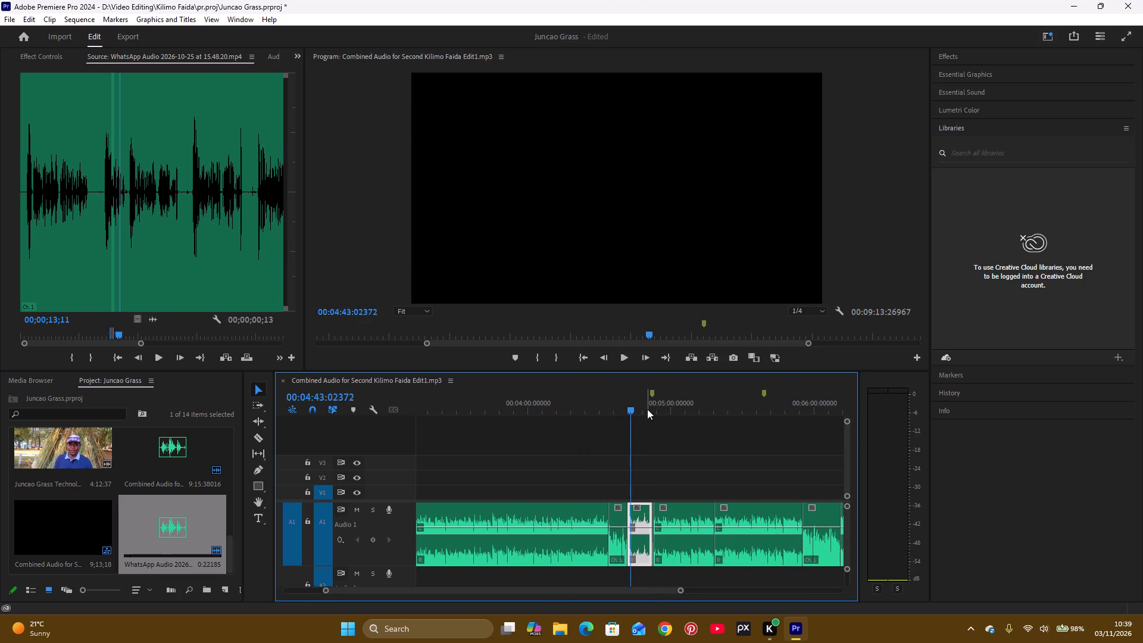
left_click(647, 409)
key("space")
left_click_drag(683, 590, 683, 589)
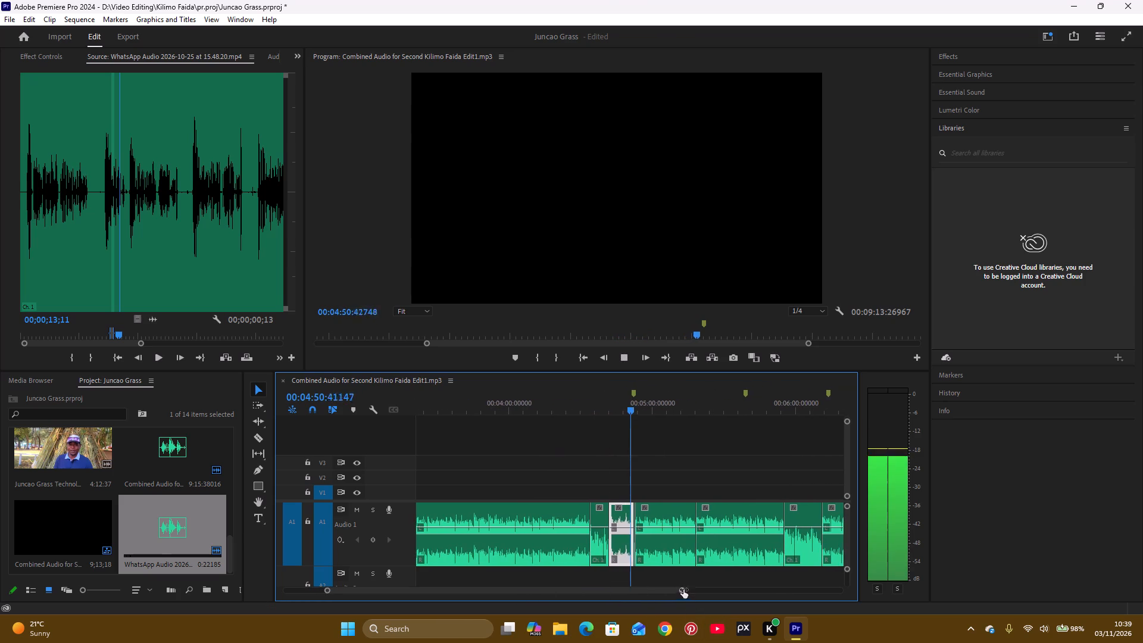
left_click_drag(683, 589, 642, 617)
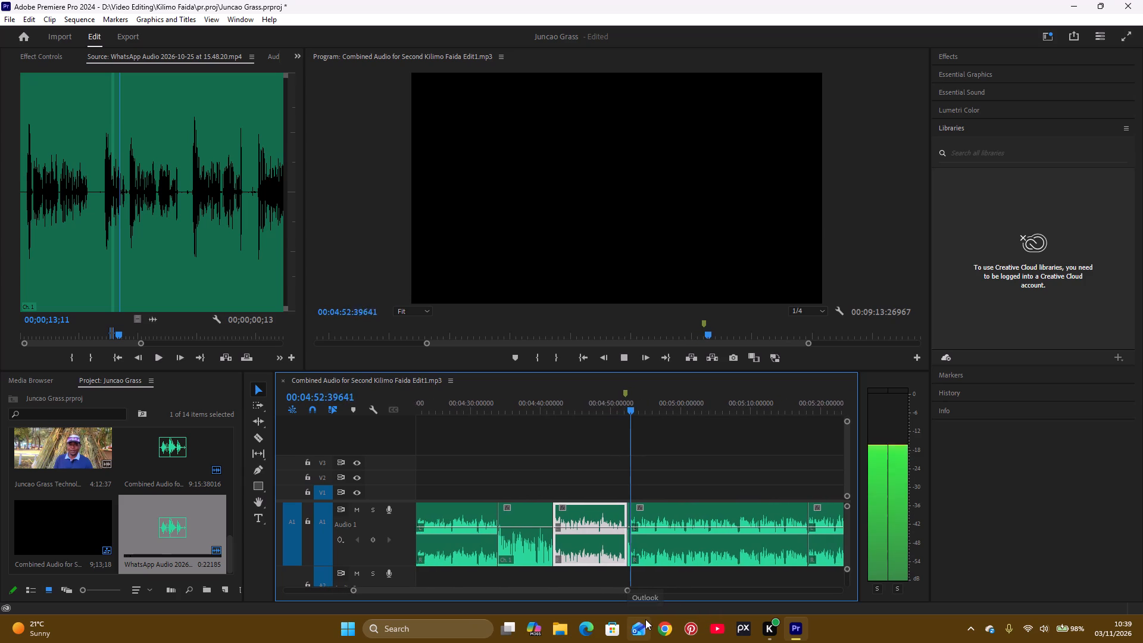
key("space")
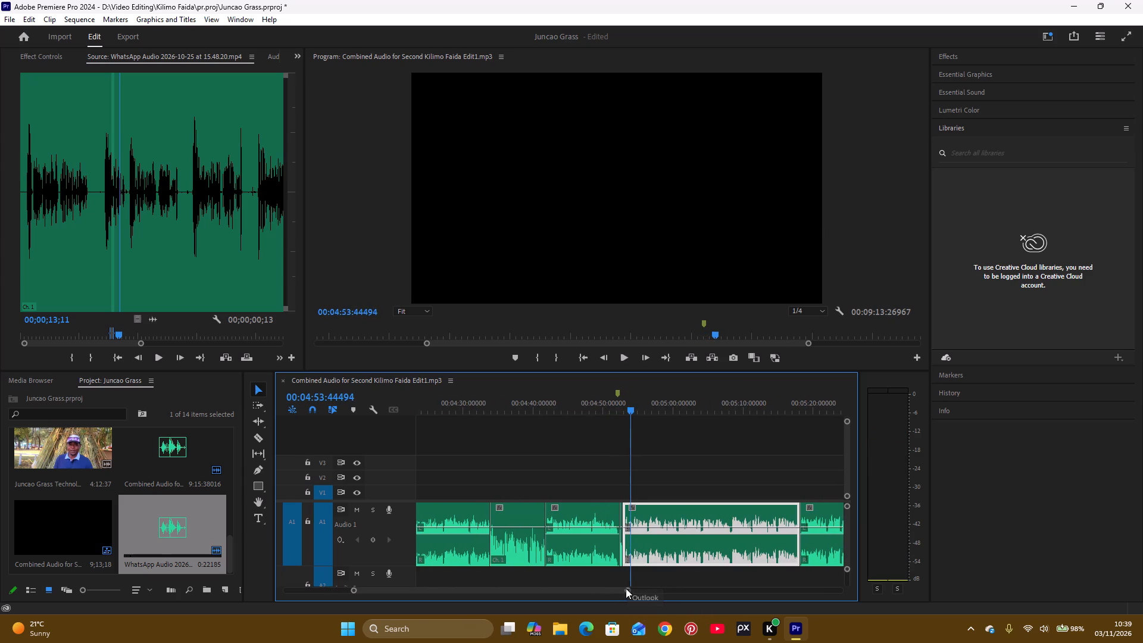
Cut off the short quiet tail of the narration clip just before the WhatsApp excerpt near 00:04:52, delete it and close the gap.
left_click_drag(626, 588, 577, 626)
key("c")
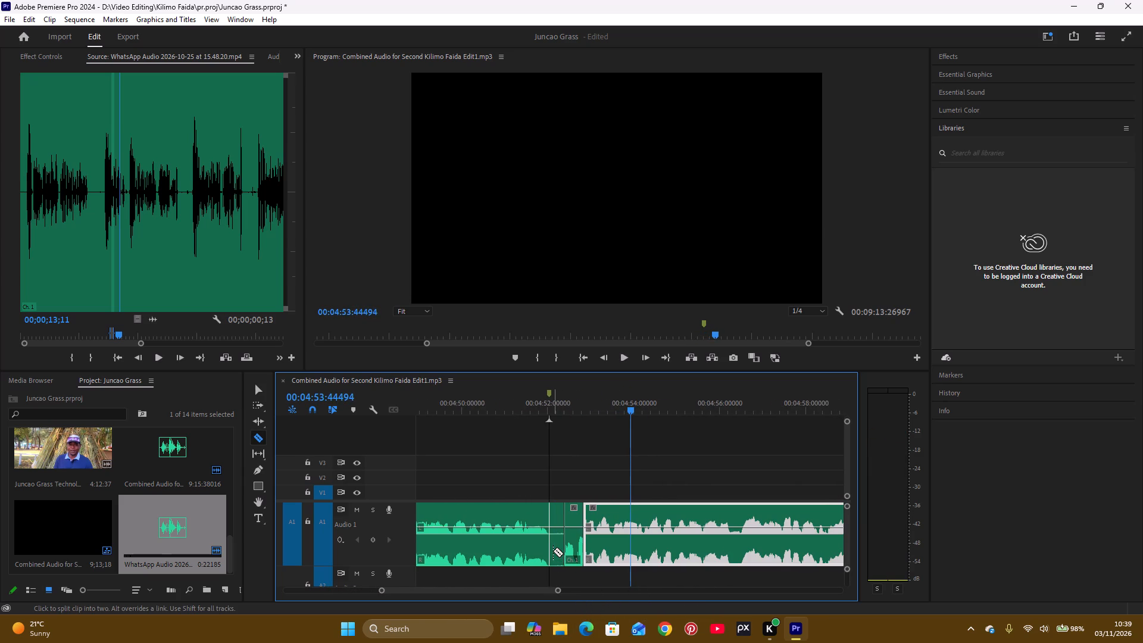
left_click(556, 551)
key("v")
left_click(560, 555)
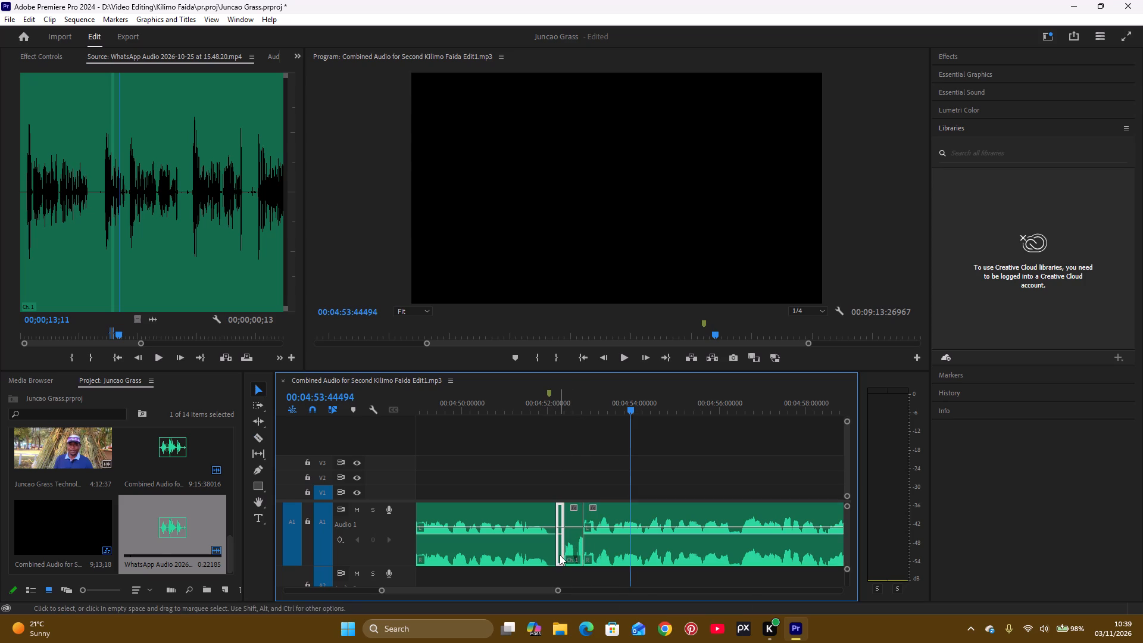
key("BackSpace")
left_click(560, 555)
key("BackSpace")
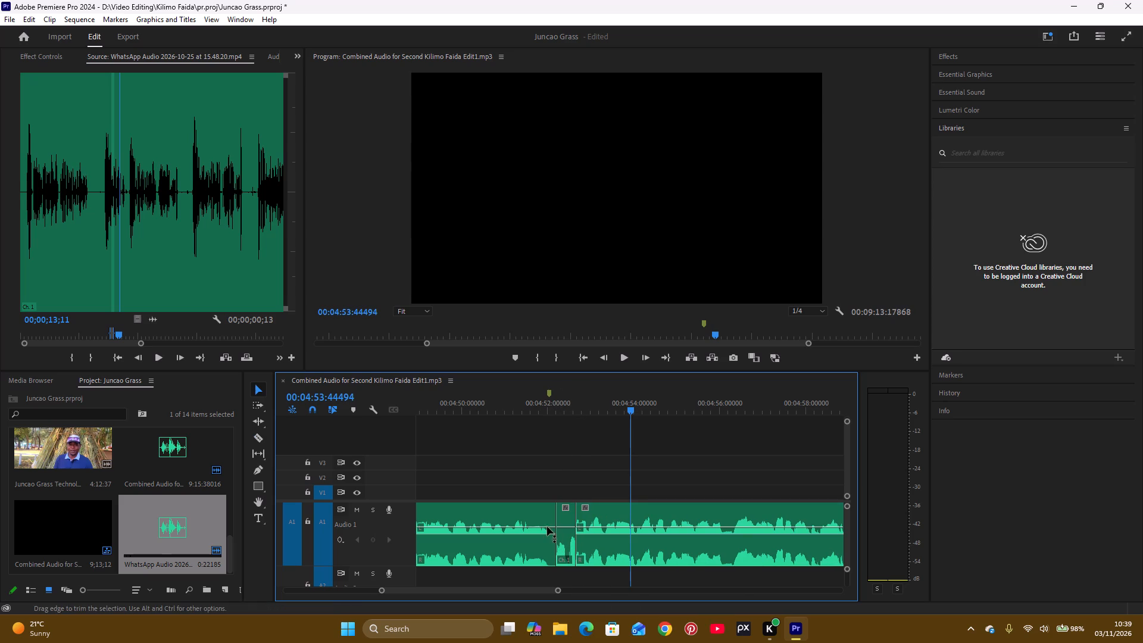
Play and scrub the audio from just before the WhatsApp excerpt into the following clip to check the tightened join.
left_click(545, 415)
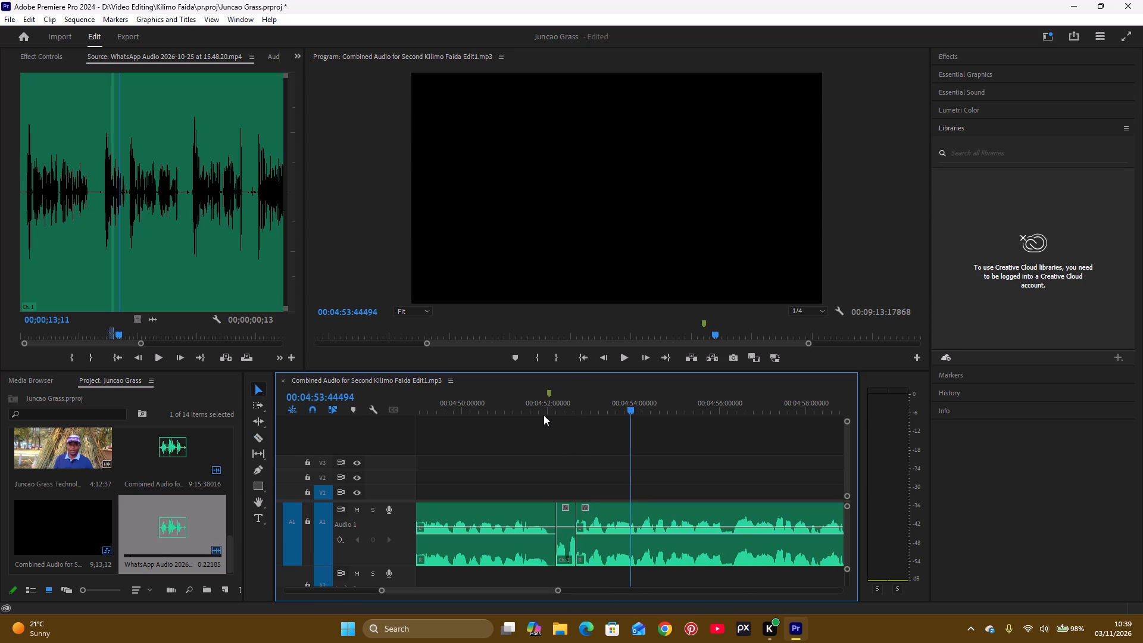
left_click(544, 415)
left_click(546, 405)
key("space")
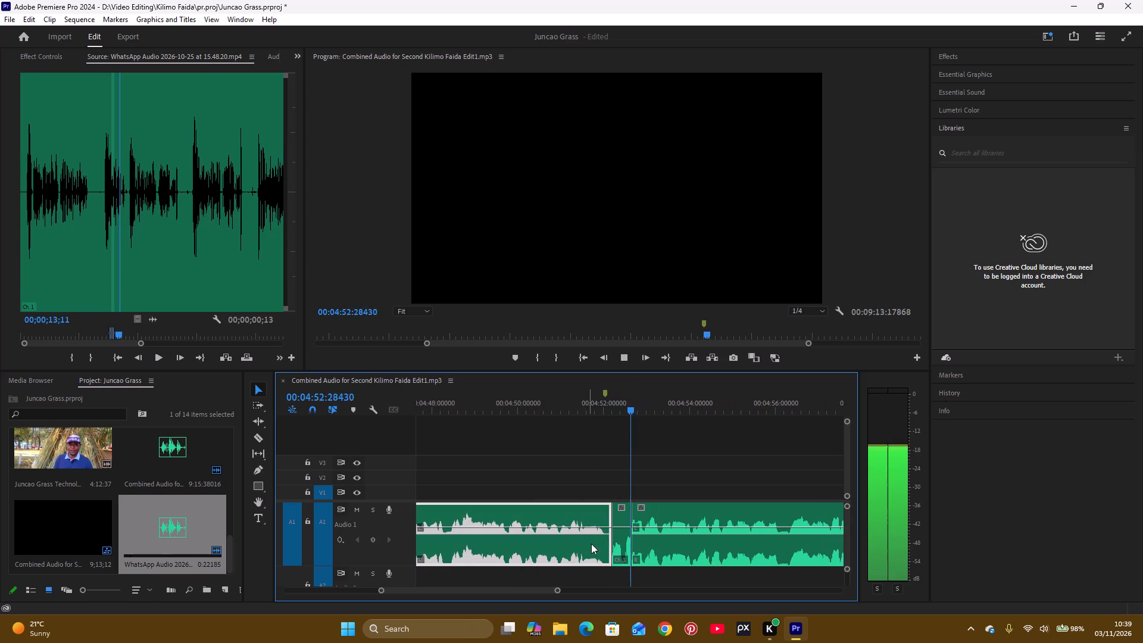
left_click_drag(556, 590, 569, 595)
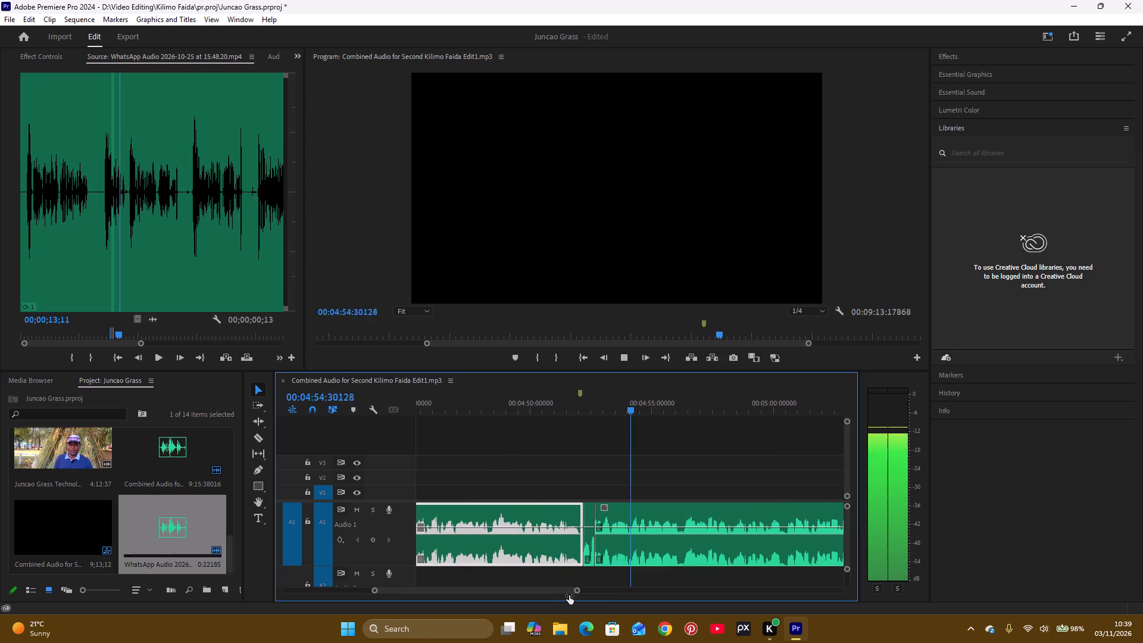
left_click_drag(569, 595, 597, 594)
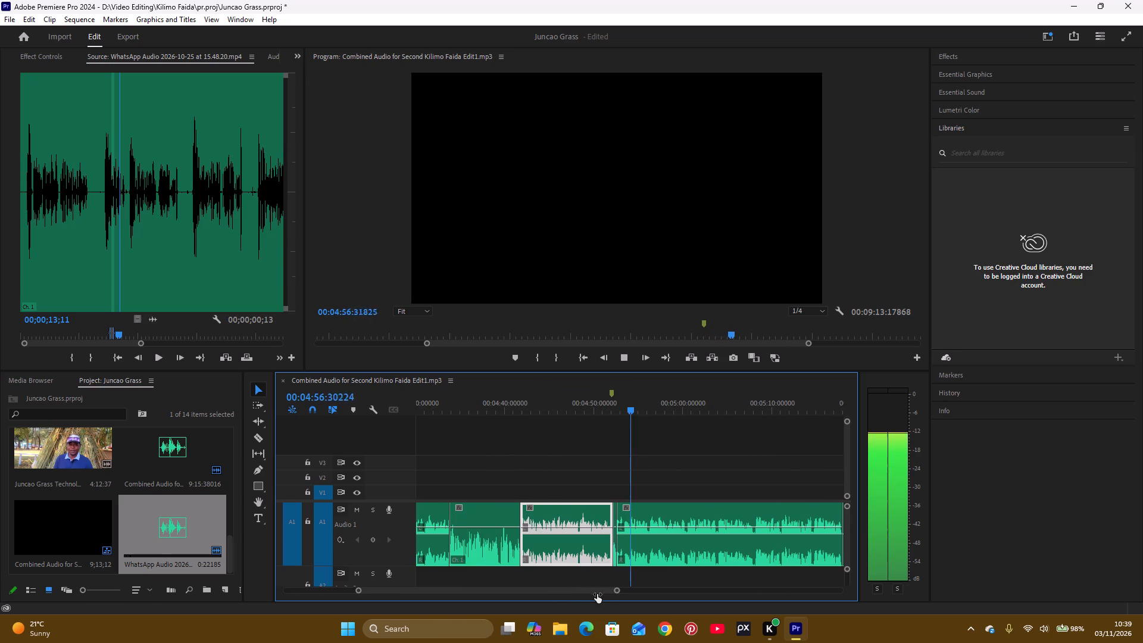
left_click_drag(597, 594, 557, 616)
key("space")
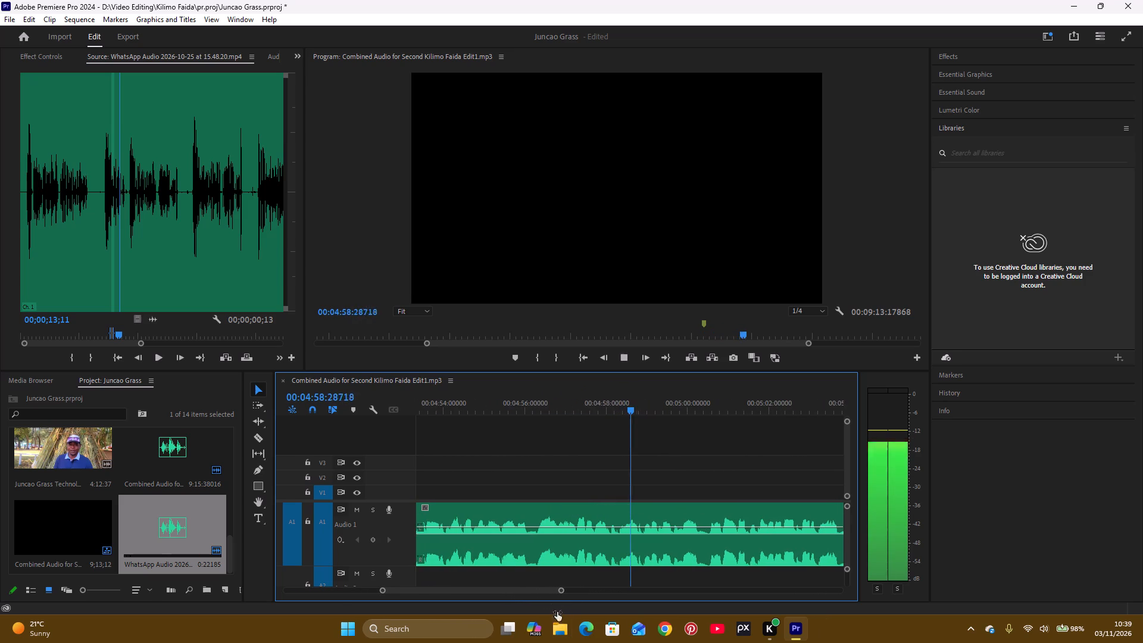
left_click_drag(547, 589, 541, 594)
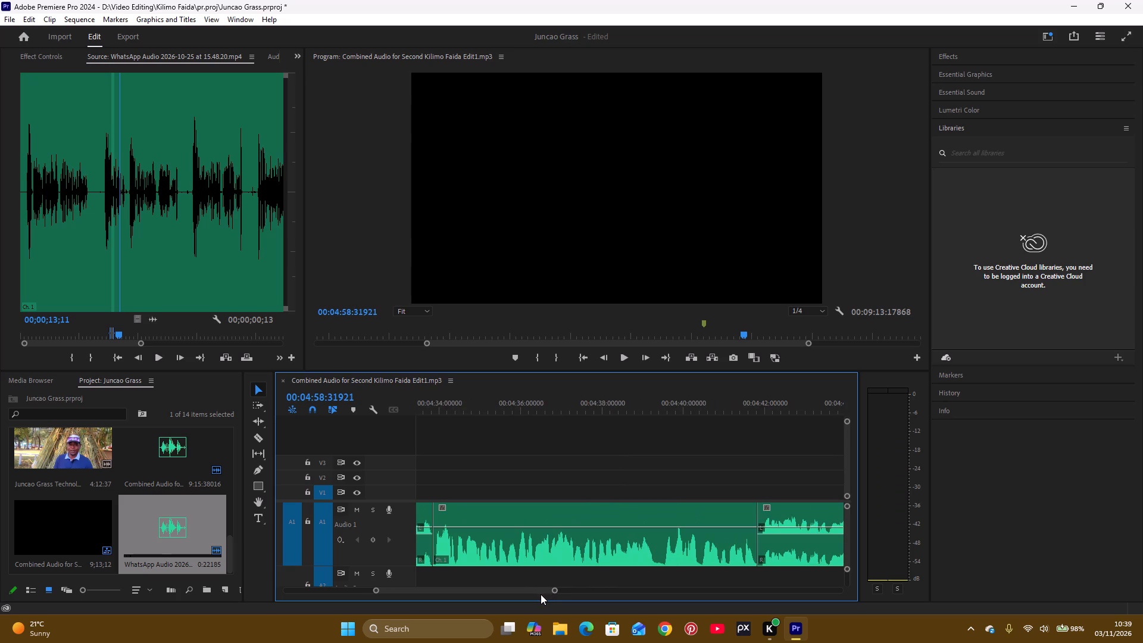
left_click_drag(541, 594, 549, 598)
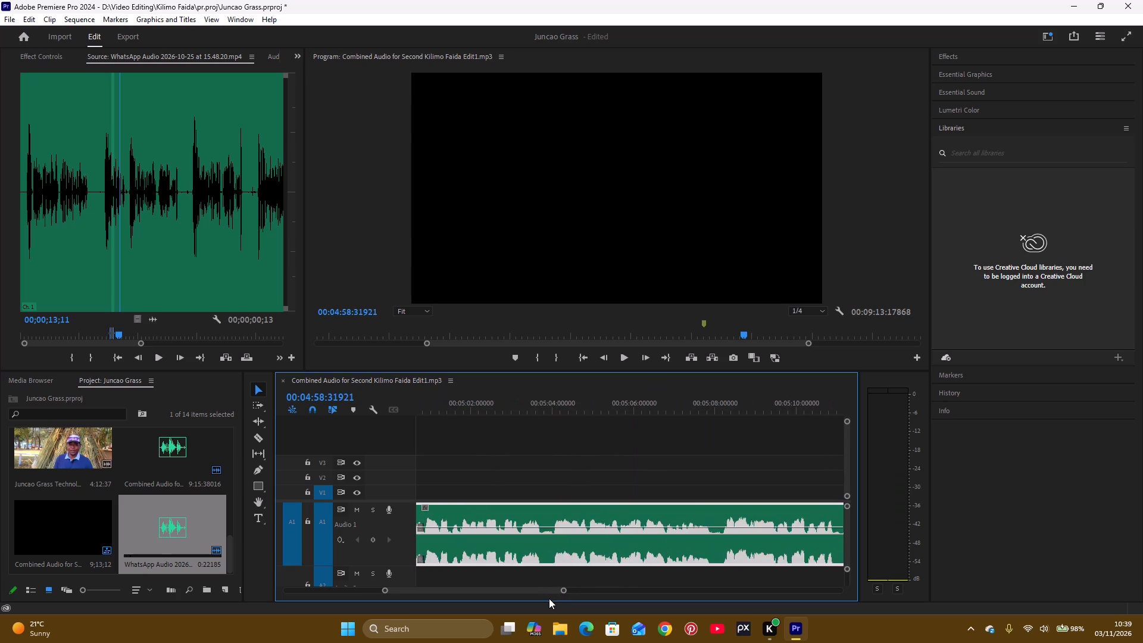
left_click_drag(549, 598, 548, 600)
left_click_drag(460, 407, 458, 408)
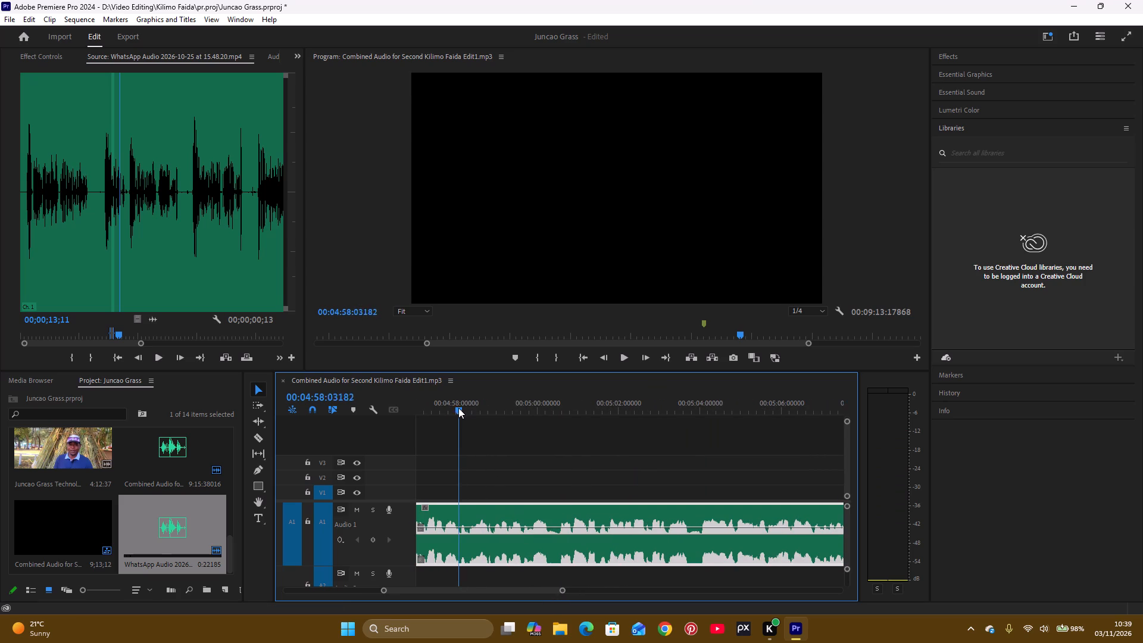
left_click_drag(458, 408, 440, 423)
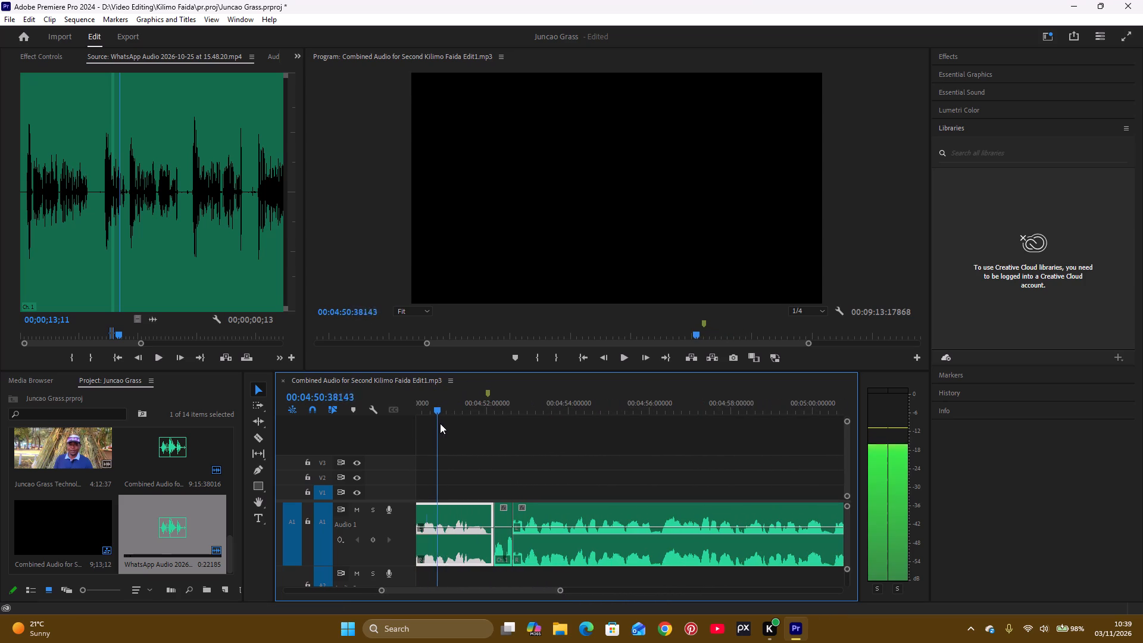
left_click_drag(440, 423, 458, 427)
Copy the inserted WhatsApp excerpt near 00:04:52 and paste it twice, back to back, past the end of the narration at about 00:09:57.
left_click(504, 531)
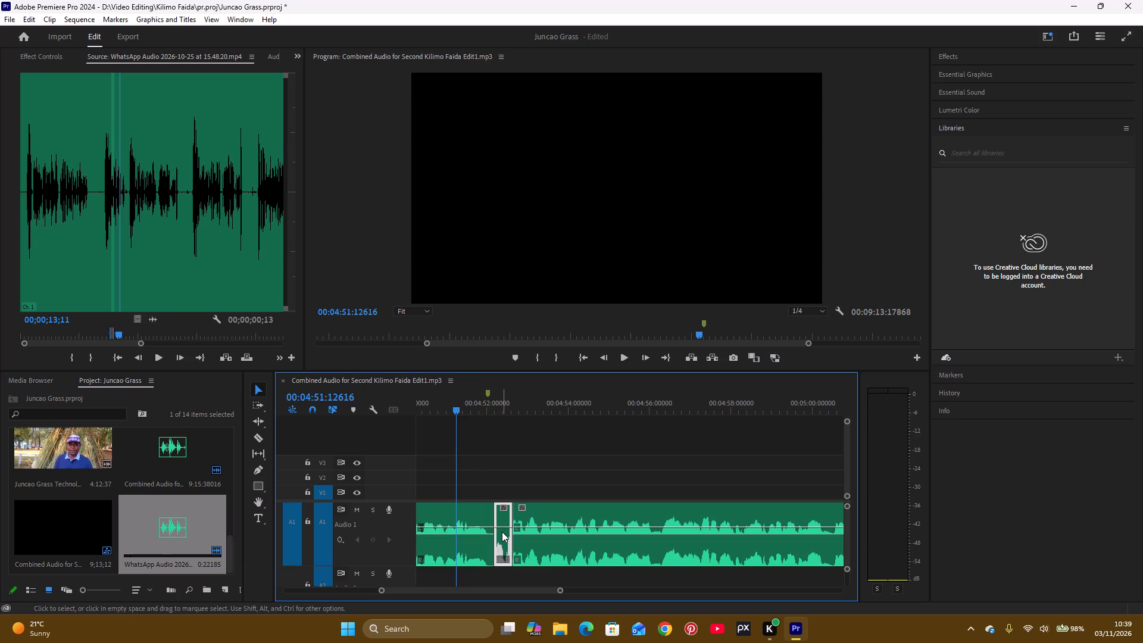
key("ctrl+c")
key("ctrl+c")
left_click_drag(560, 592, 661, 598)
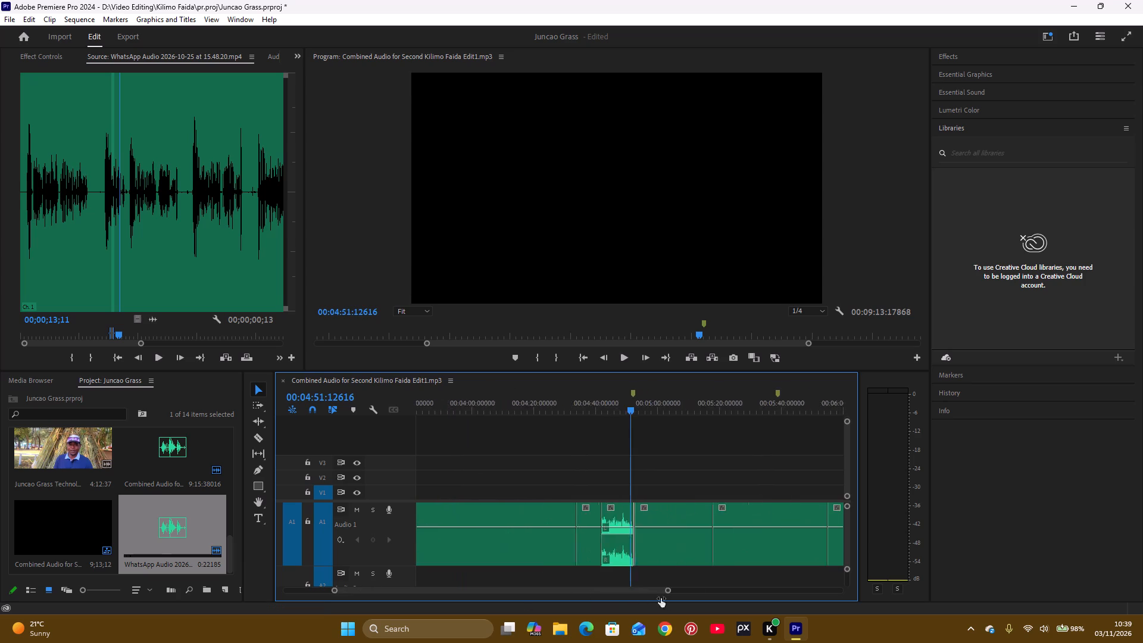
left_click_drag(661, 598, 757, 607)
left_click(718, 416)
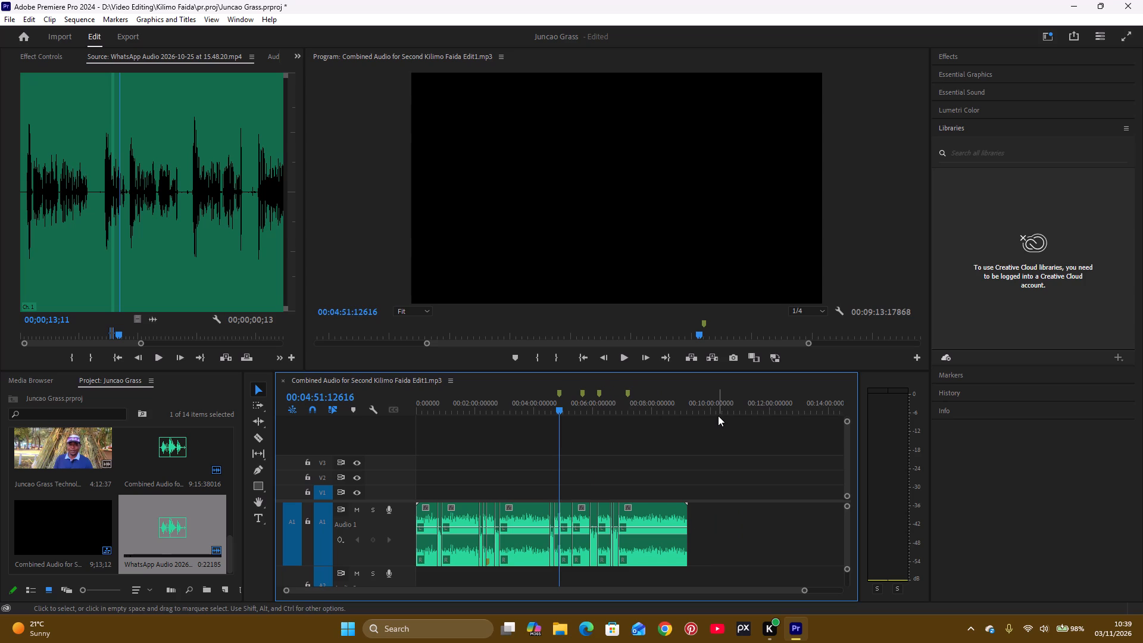
left_click(710, 406)
key("ctrl+v")
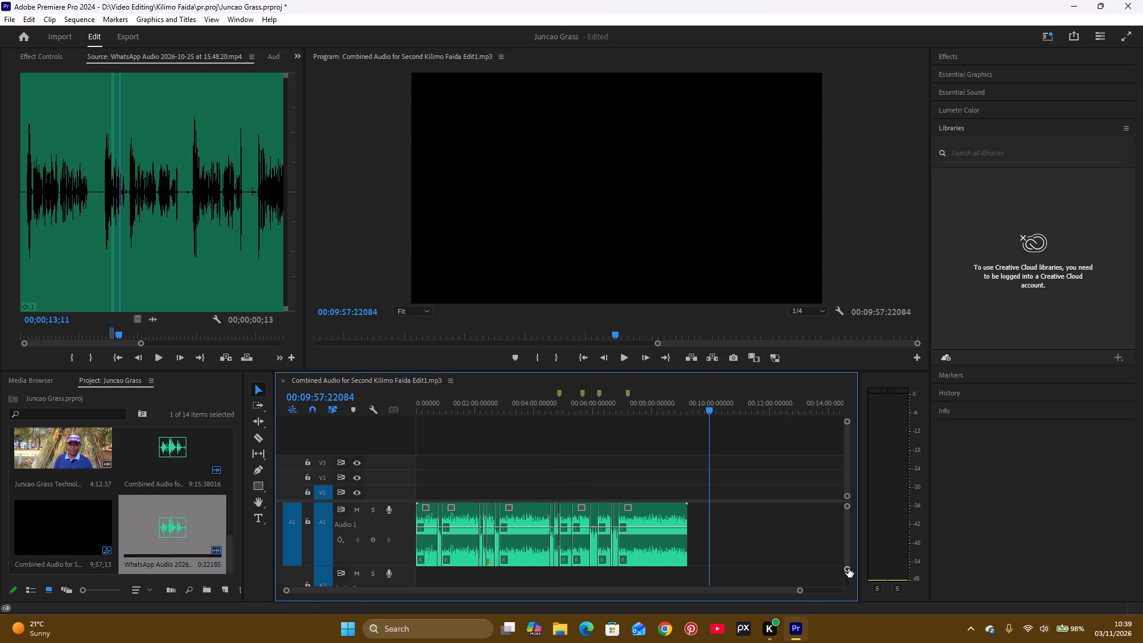
left_click_drag(848, 569, 848, 581)
key("ctrl+v")
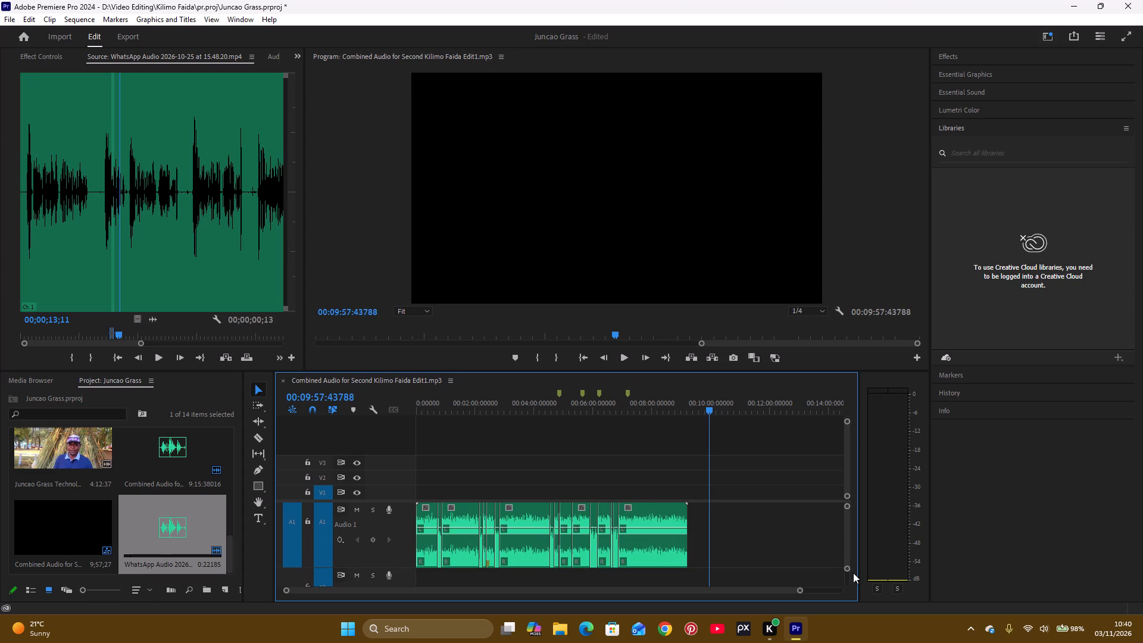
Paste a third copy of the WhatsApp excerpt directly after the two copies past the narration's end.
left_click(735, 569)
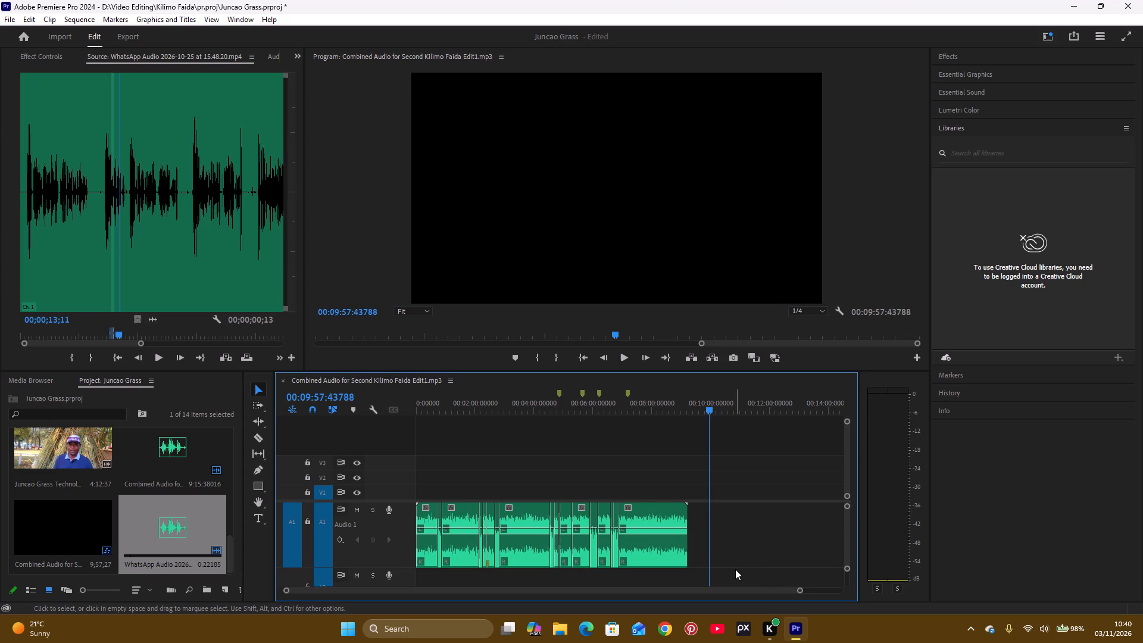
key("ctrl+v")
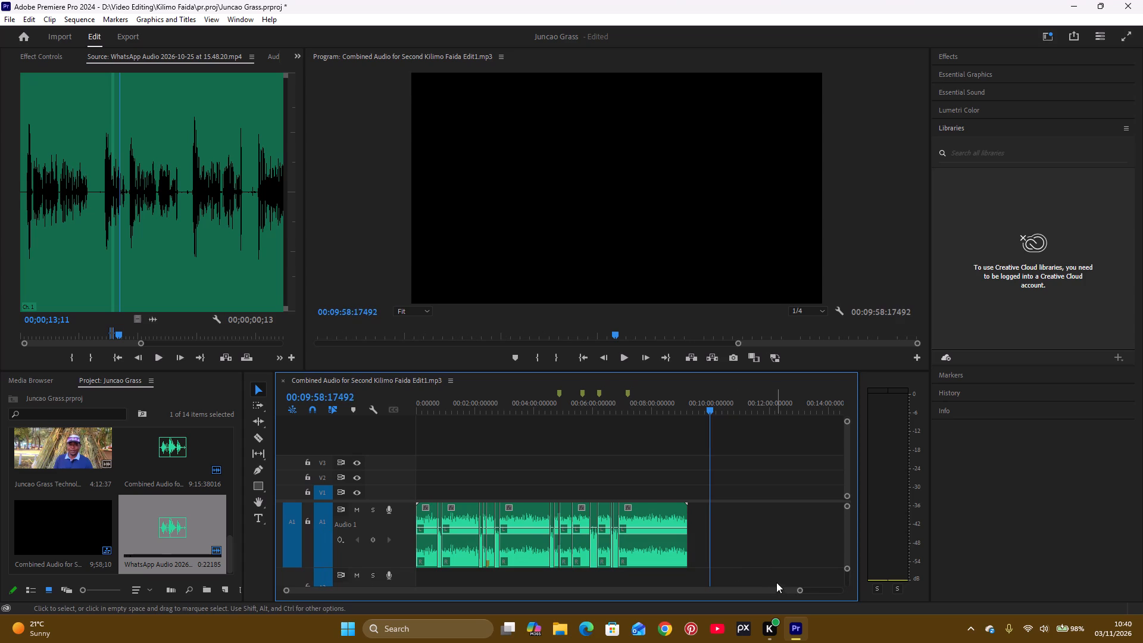
Delete the last two pasted copies of the WhatsApp excerpt past the narration's end, keeping only the first one.
left_click_drag(802, 590, 680, 637)
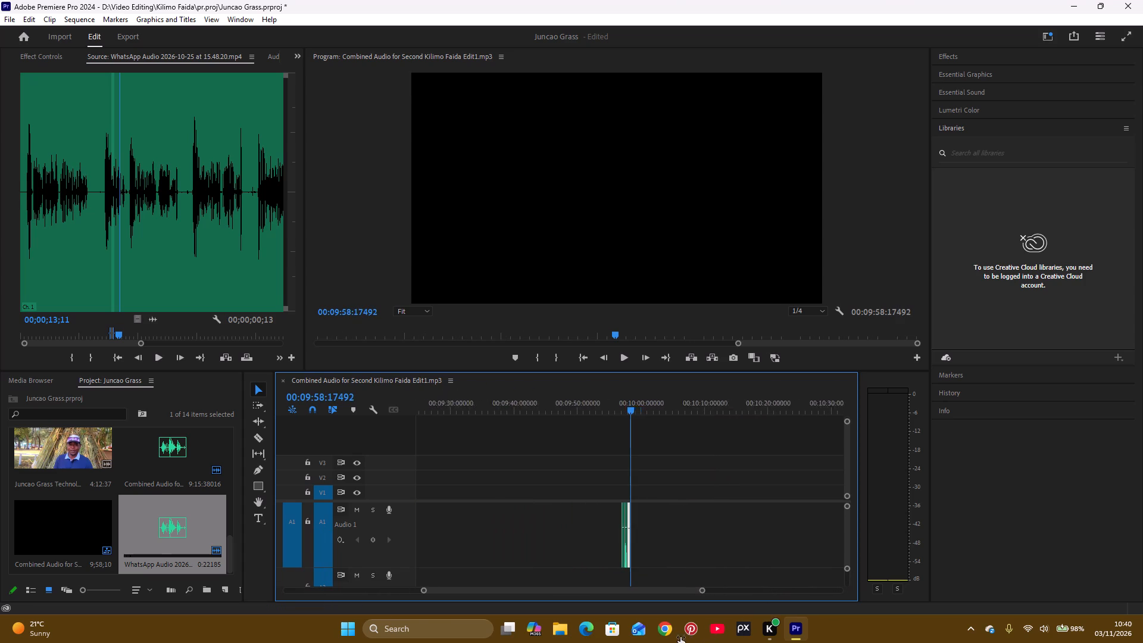
left_click_drag(680, 637, 631, 642)
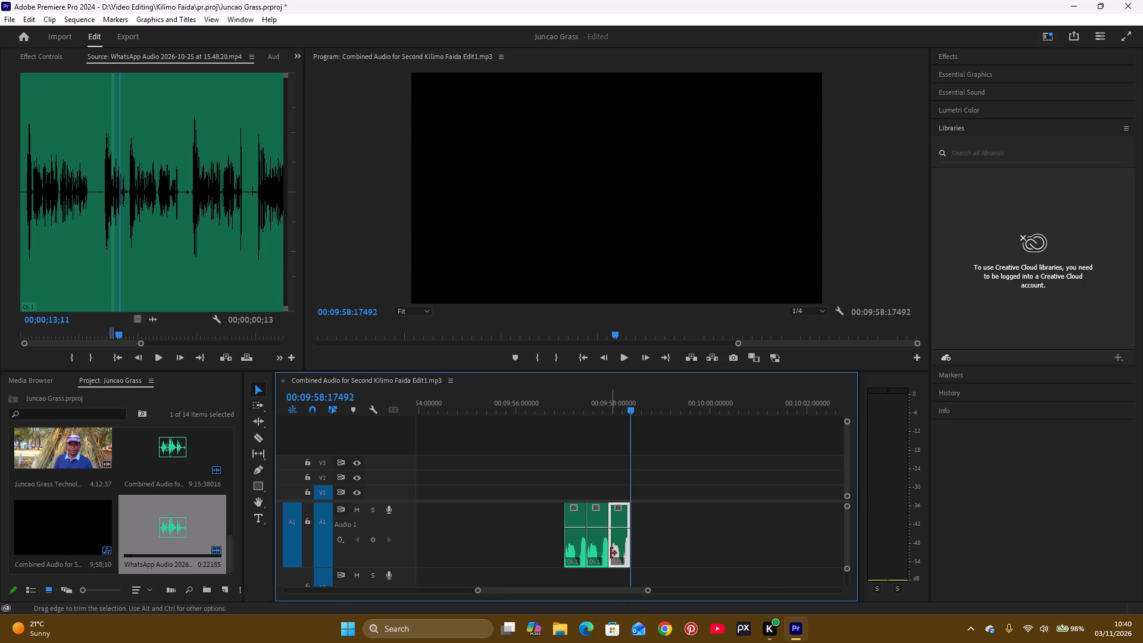
key("Delete")
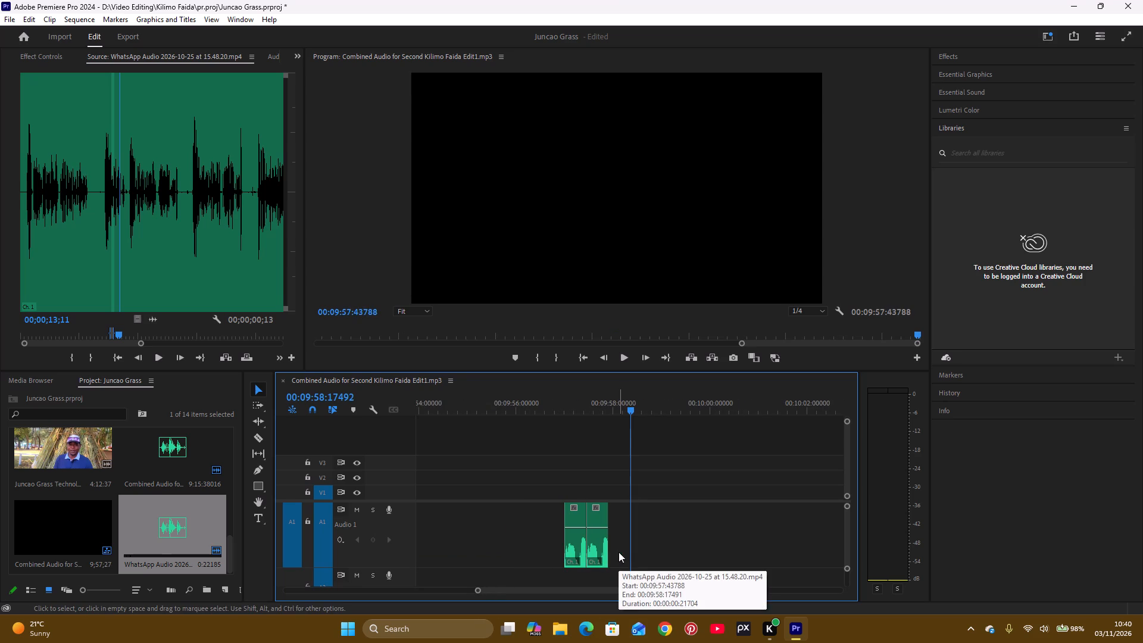
left_click(597, 556)
key("Delete")
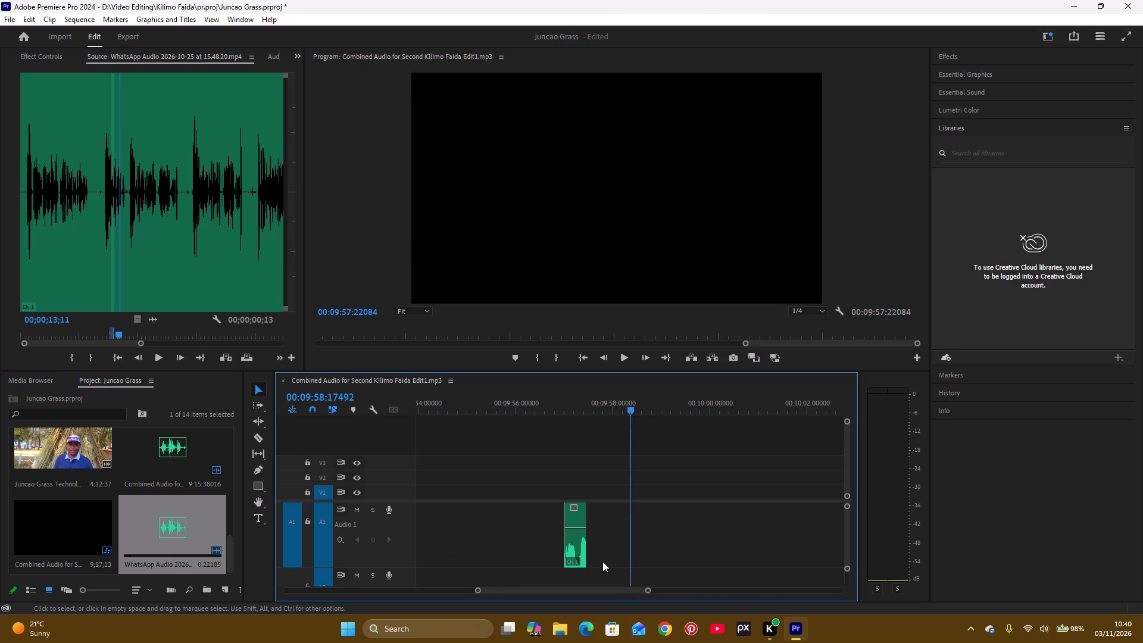
Move the remaining excerpt copy onto the audio track below the narration and shift it earlier to about 00:07:51.
left_click_drag(648, 591, 669, 592)
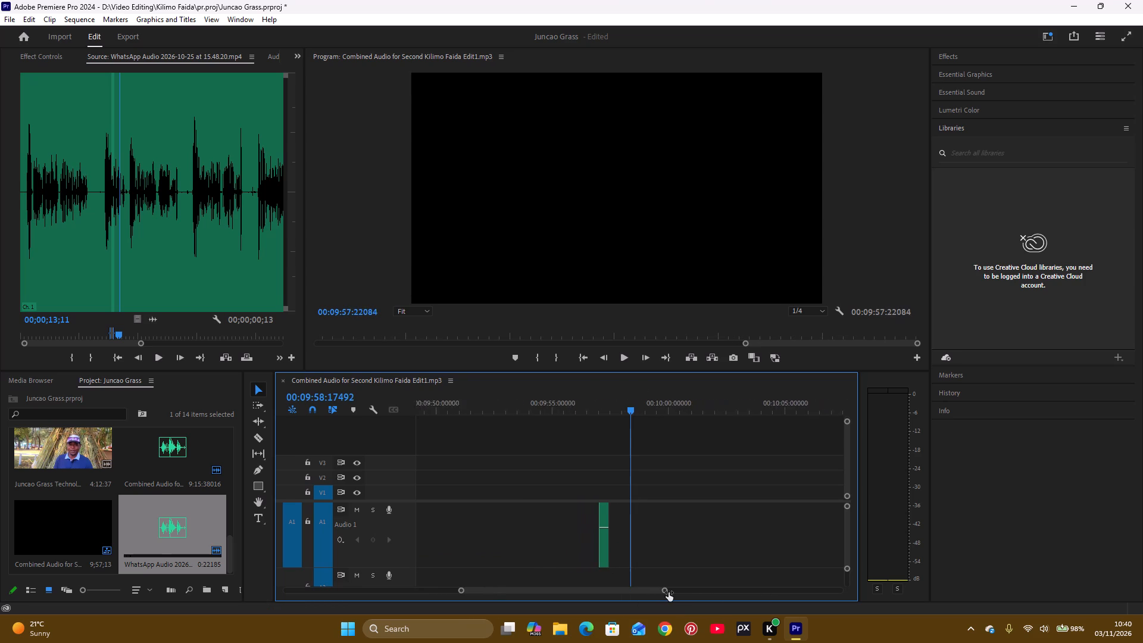
left_click_drag(669, 592, 726, 584)
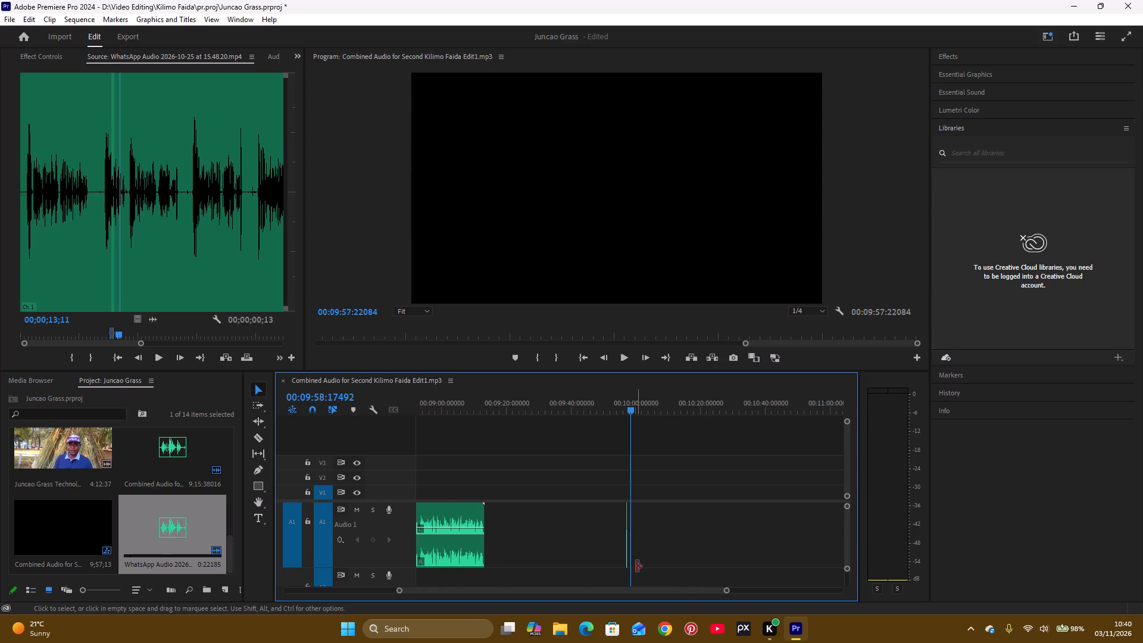
left_click_drag(626, 558, 557, 580)
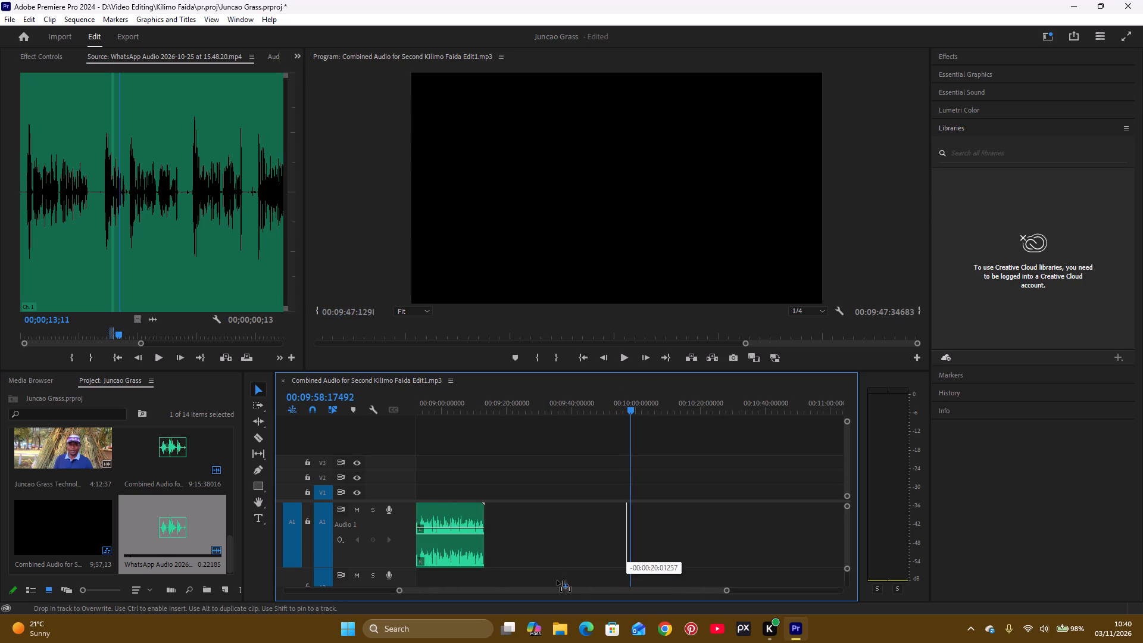
left_click_drag(557, 580, 471, 581)
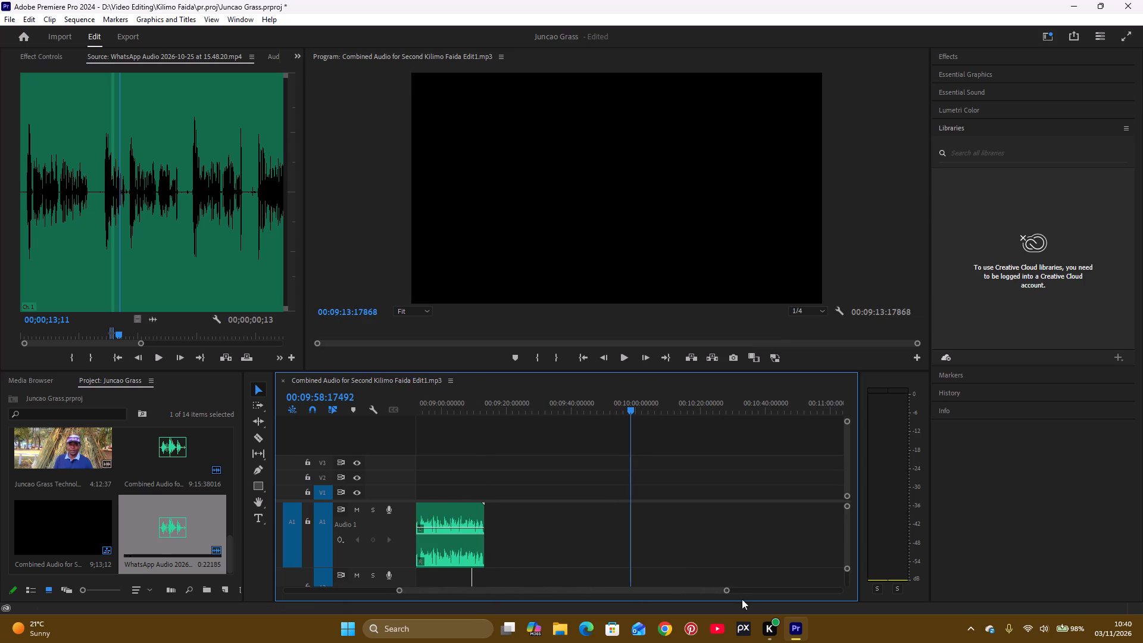
left_click_drag(726, 589, 720, 597)
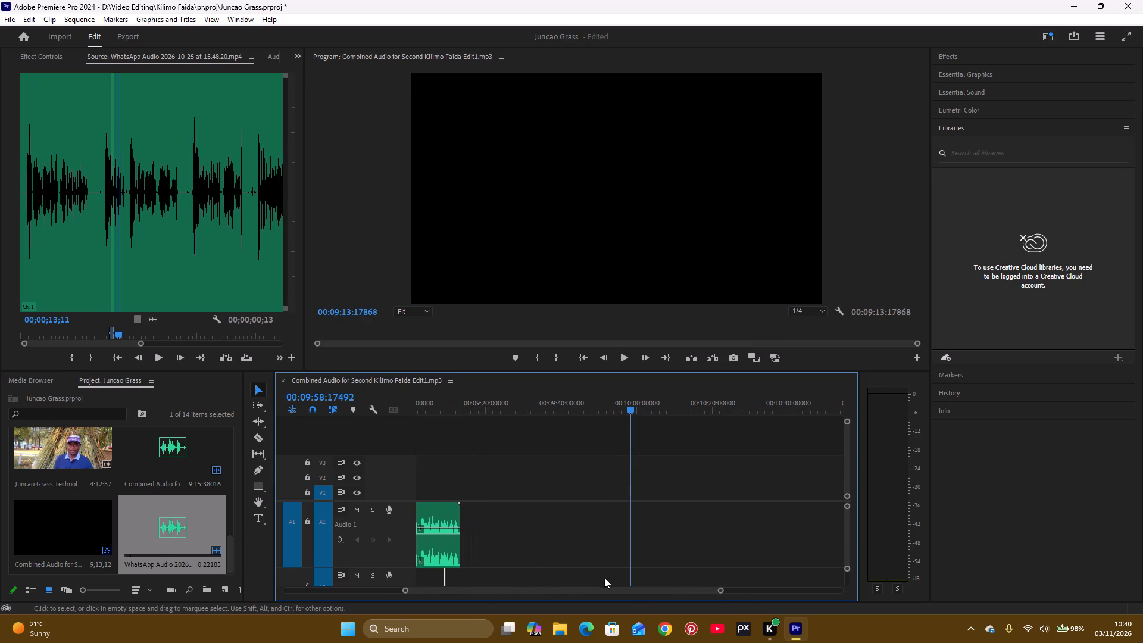
left_click_drag(596, 587, 588, 590)
left_click_drag(588, 582, 495, 585)
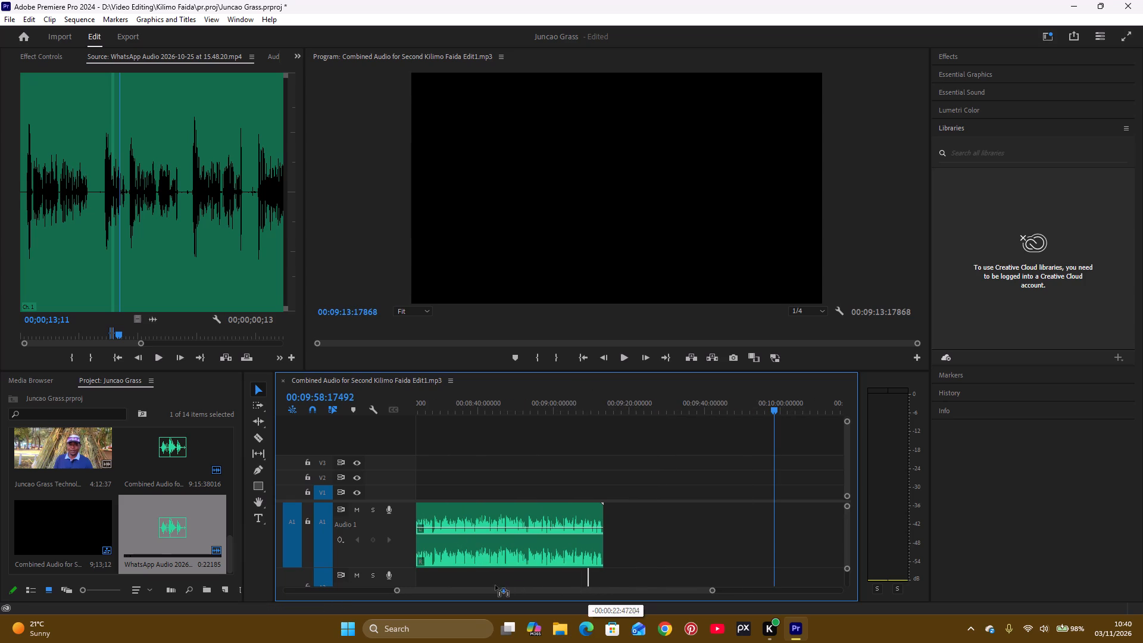
left_click_drag(495, 585, 445, 579)
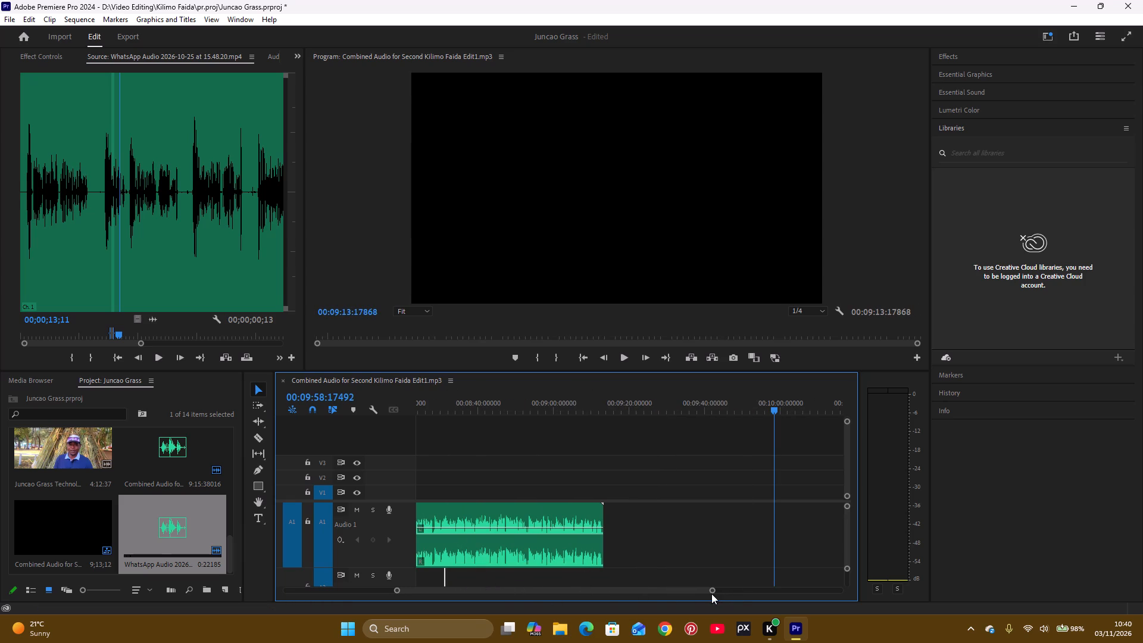
left_click_drag(711, 592, 702, 597)
left_click_drag(648, 589, 639, 591)
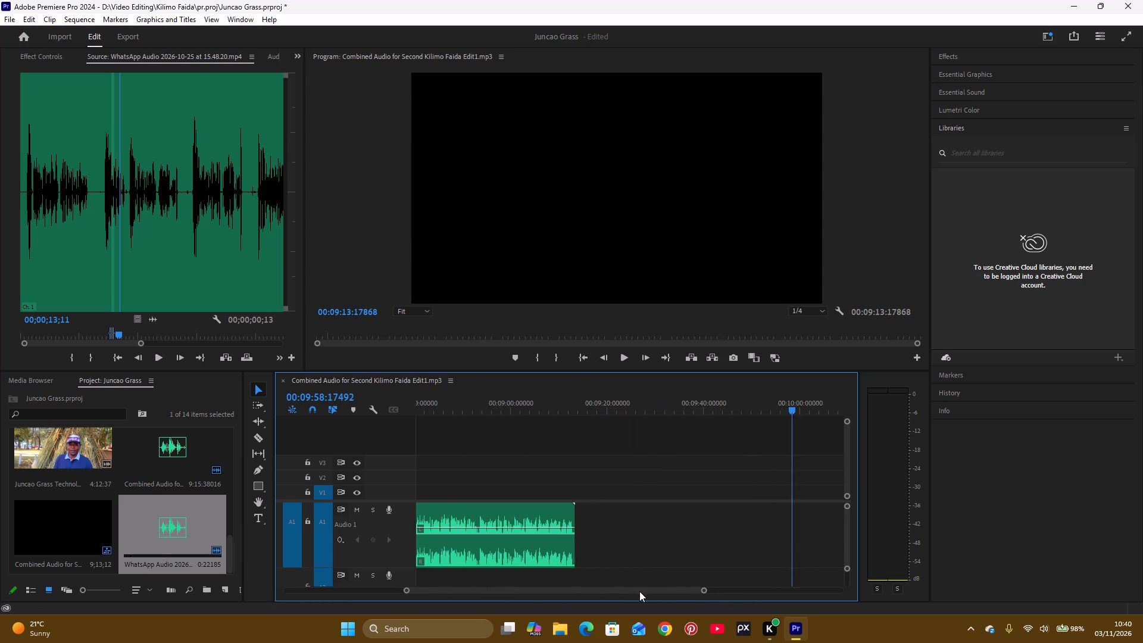
left_click_drag(639, 591, 624, 598)
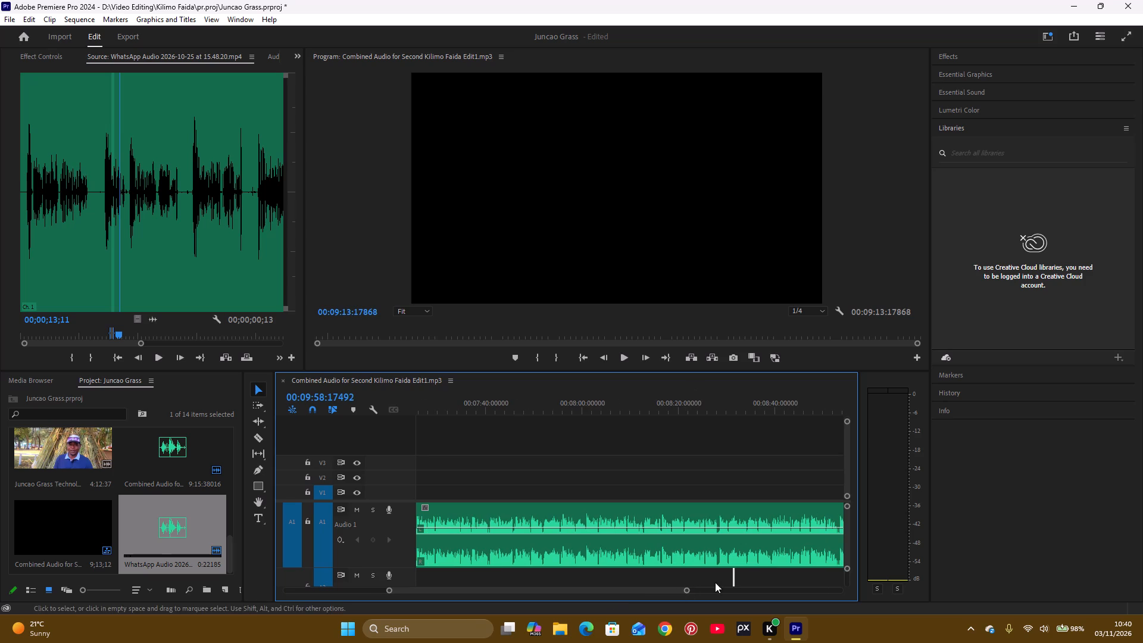
left_click_drag(733, 582, 719, 583)
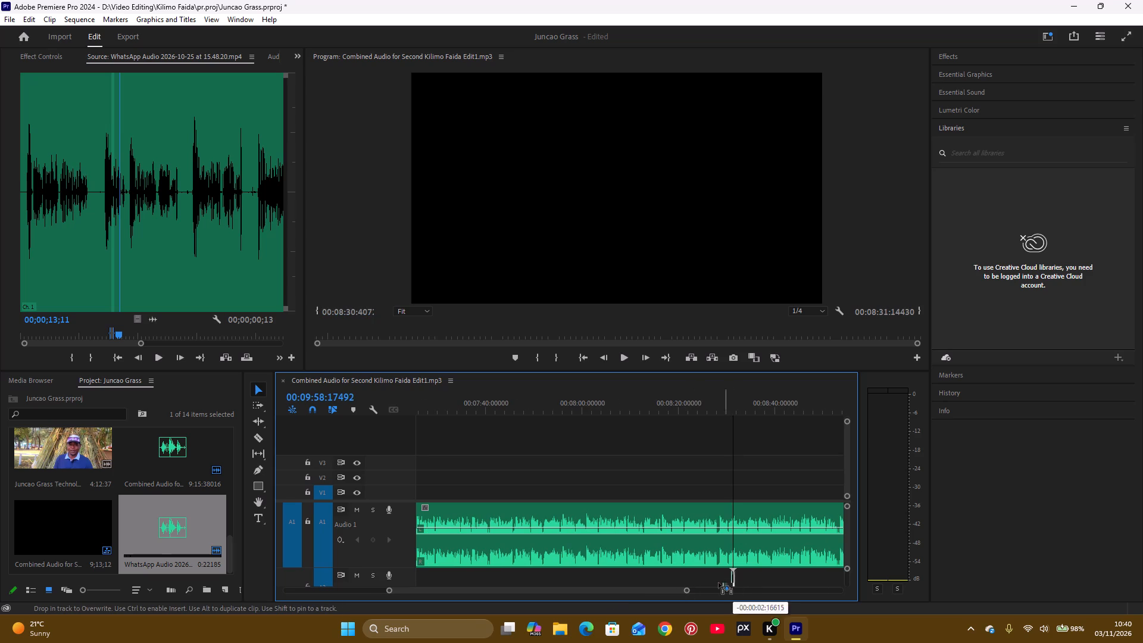
left_click_drag(719, 583, 540, 585)
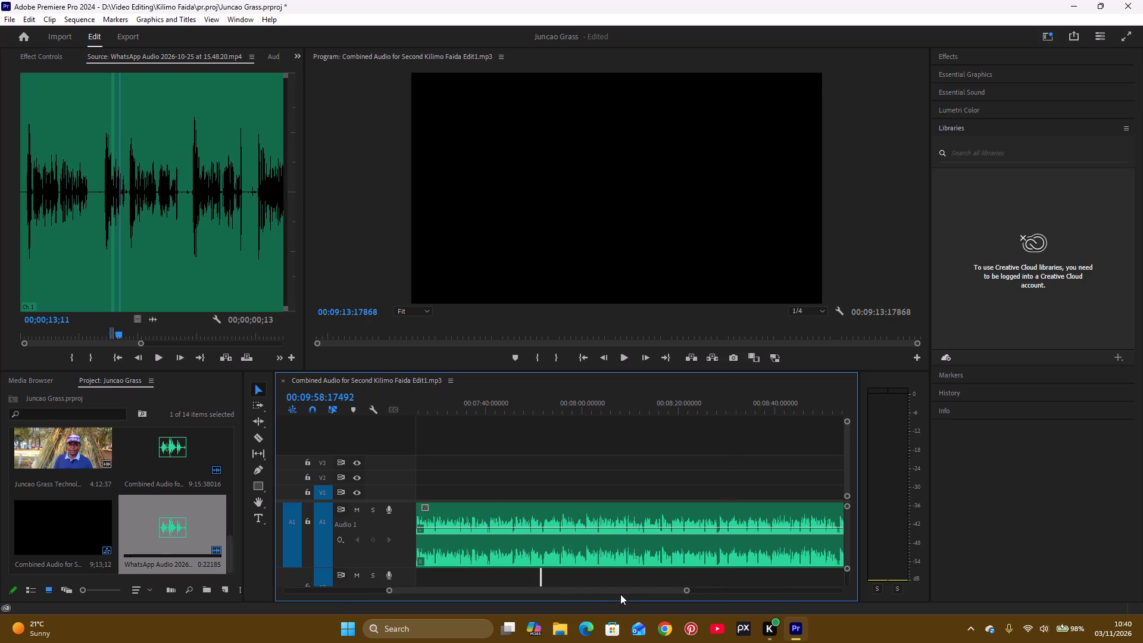
Shift the excerpt copy on the lower audio track further back along the narration to about 00:05:49.
left_click_drag(620, 594, 608, 596)
left_click_drag(621, 589, 614, 589)
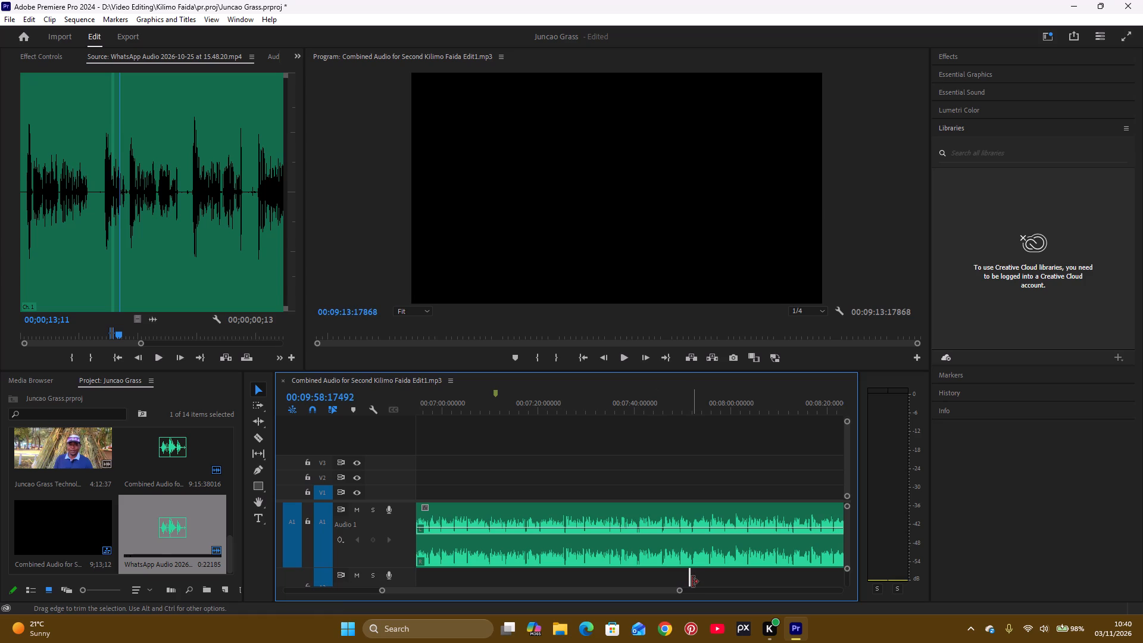
left_click_drag(691, 582, 583, 582)
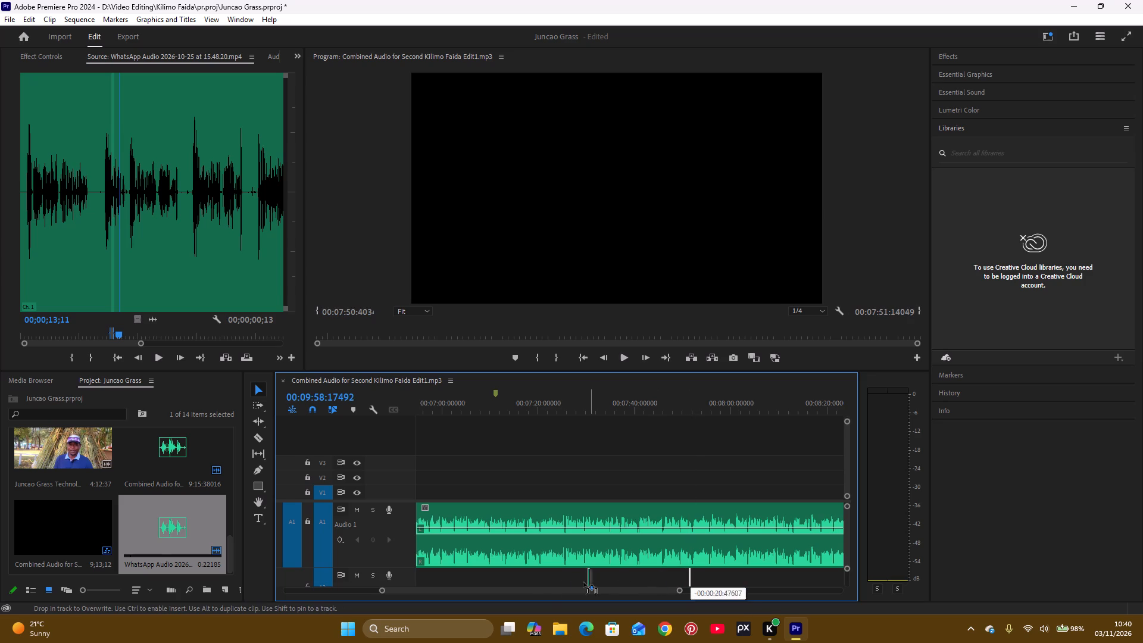
left_click_drag(583, 582, 442, 588)
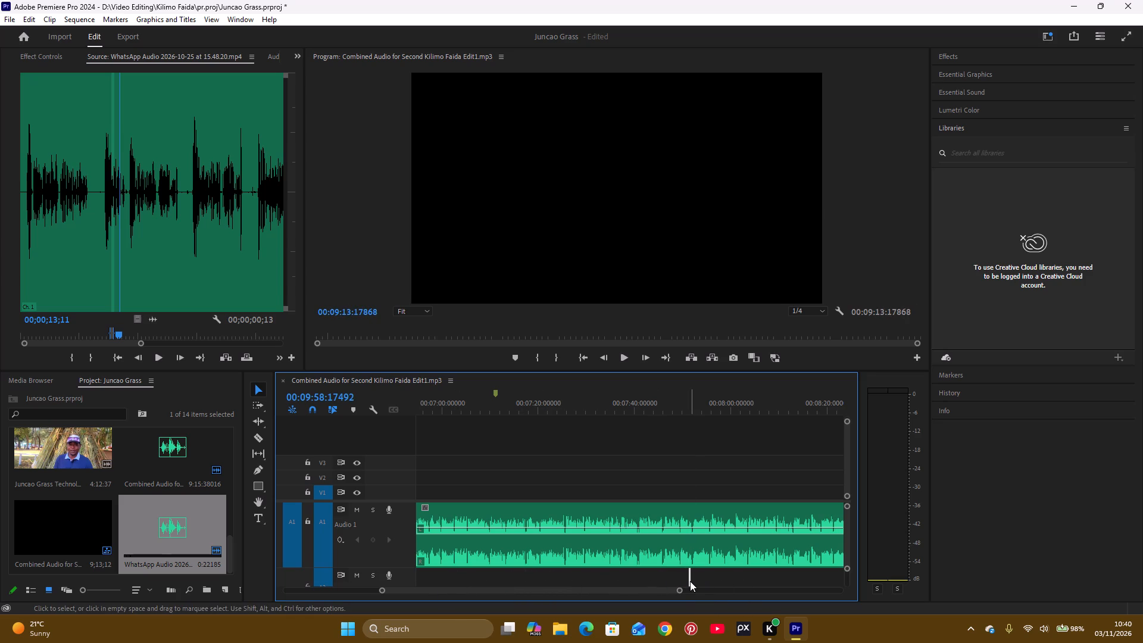
left_click_drag(690, 581, 470, 584)
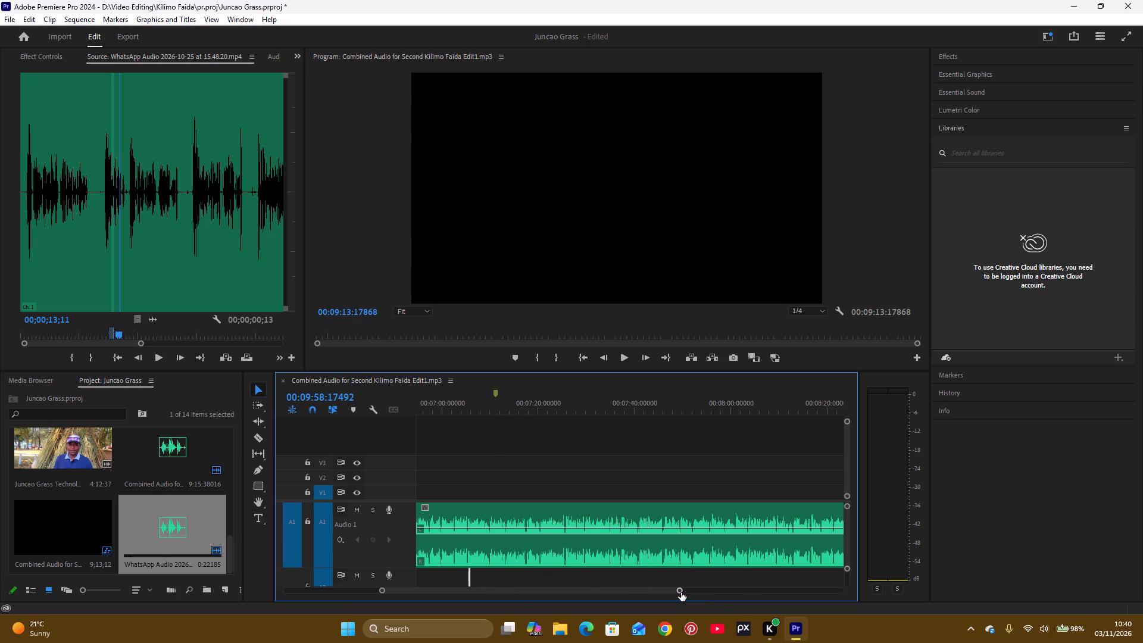
left_click_drag(681, 592, 709, 600)
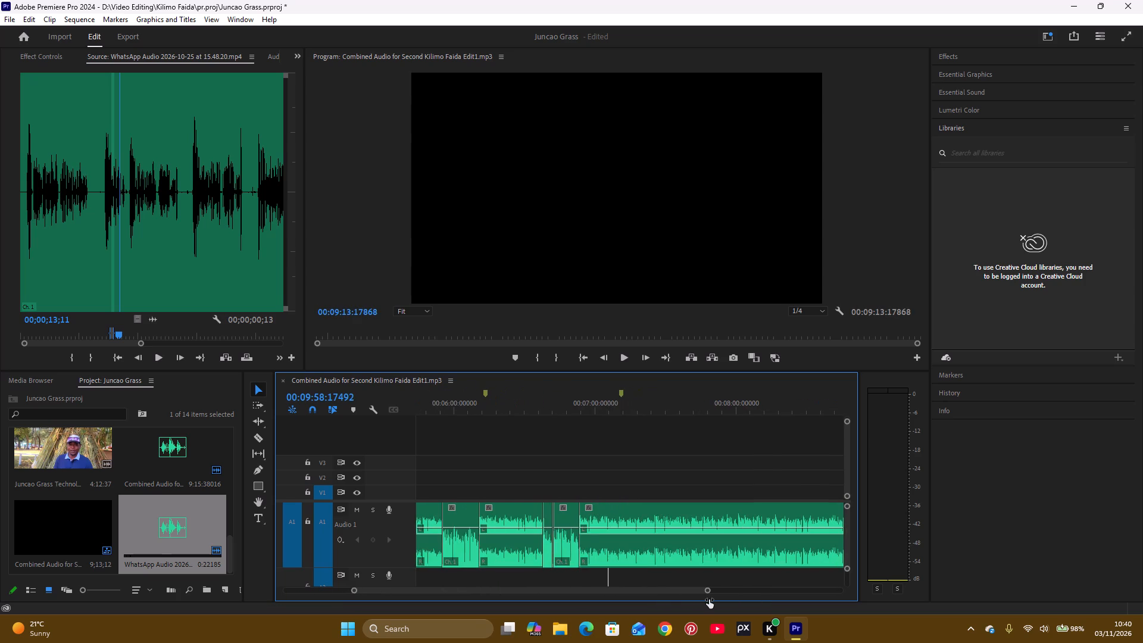
left_click_drag(709, 600, 708, 602)
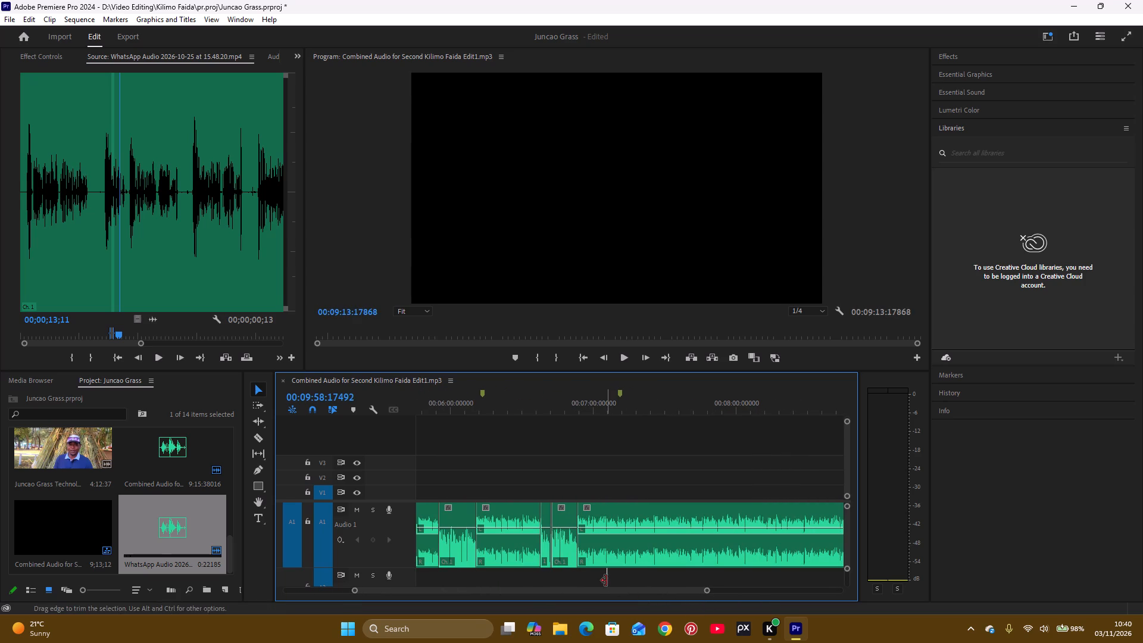
left_click_drag(607, 579, 526, 579)
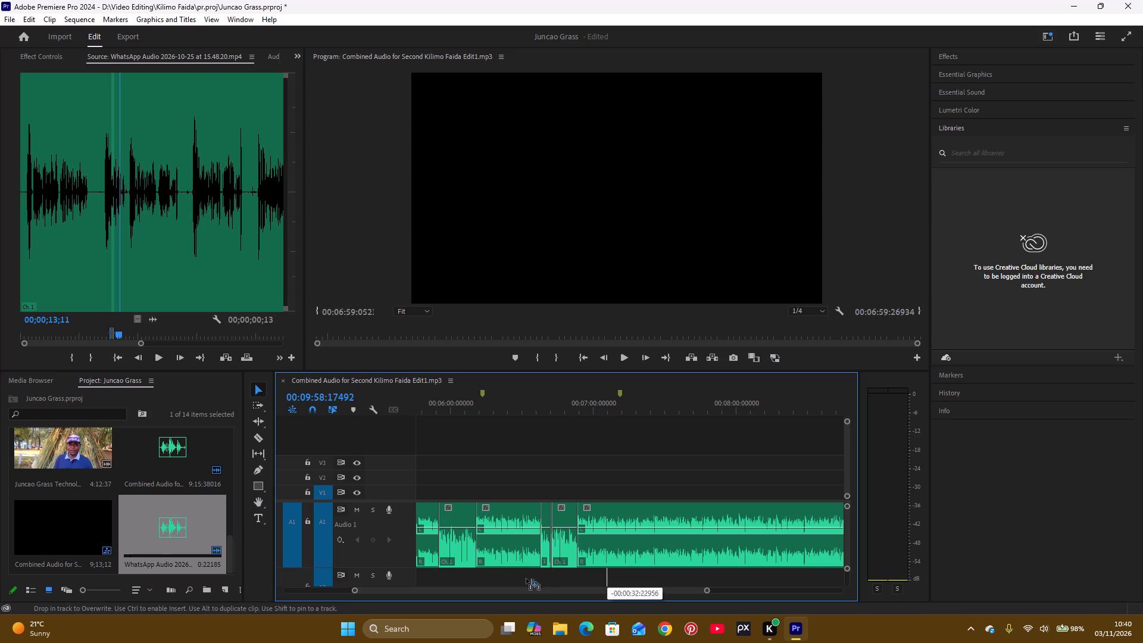
left_click_drag(526, 579, 439, 582)
Play the narration from about 00:04:46 through the patched excerpt near 00:04:52 to hear how the join sounds.
left_click_drag(706, 591, 735, 595)
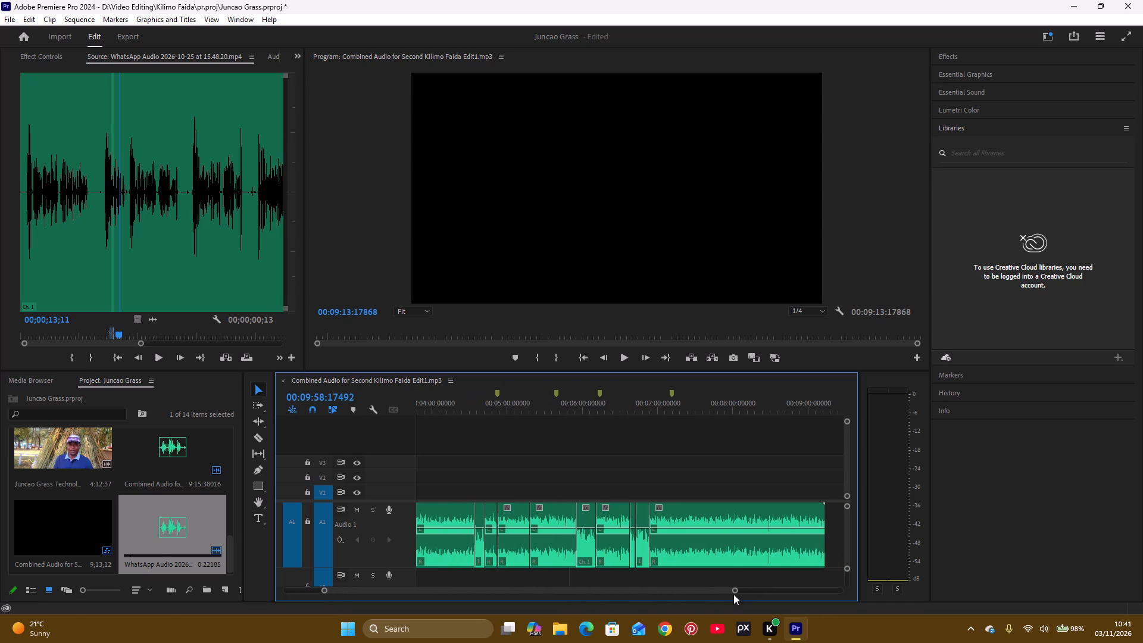
left_click(492, 413)
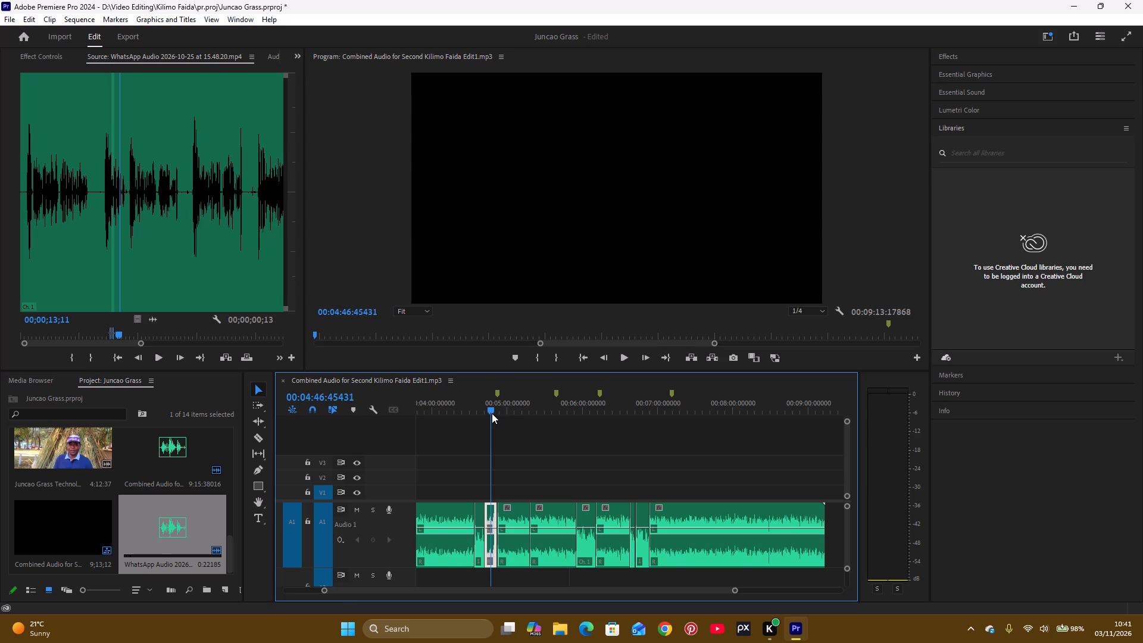
key("space")
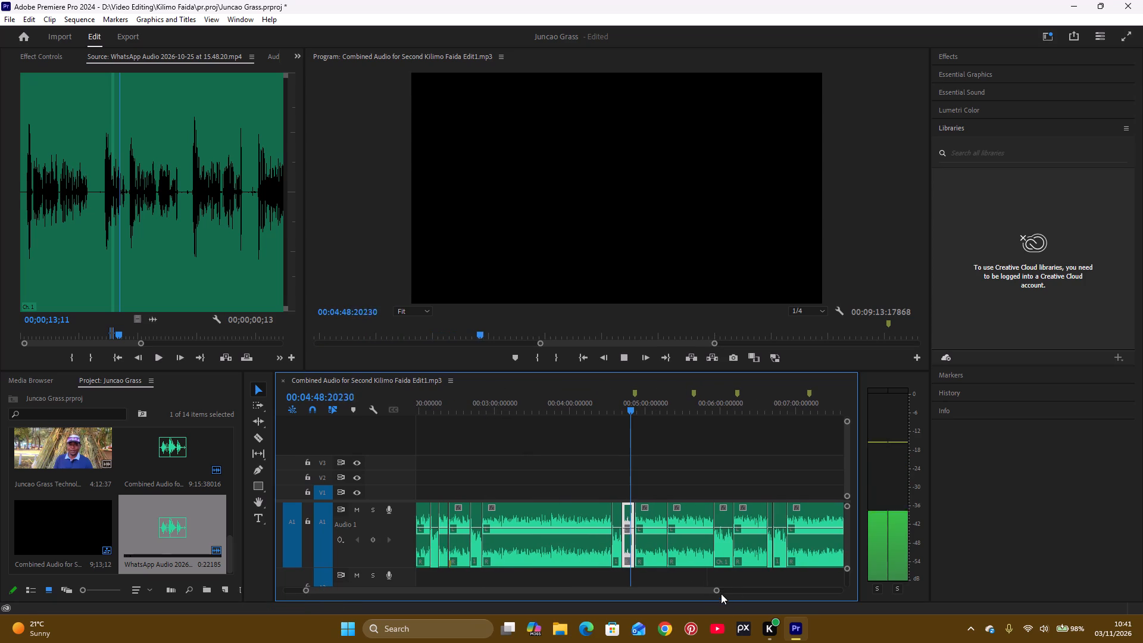
left_click_drag(715, 589, 680, 600)
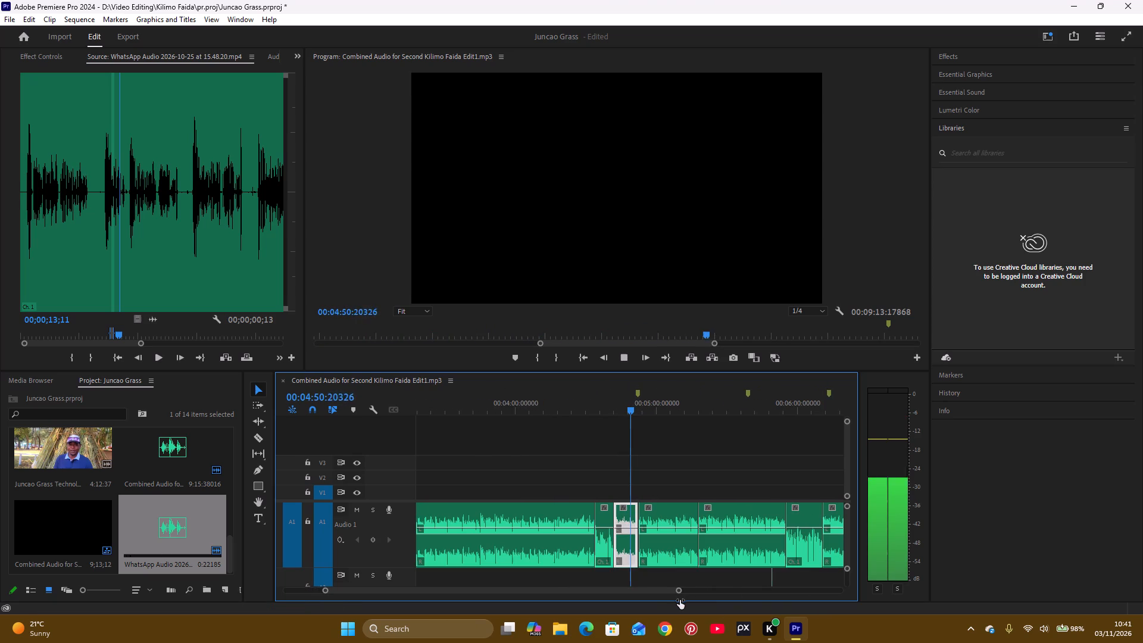
left_click_drag(680, 600, 666, 603)
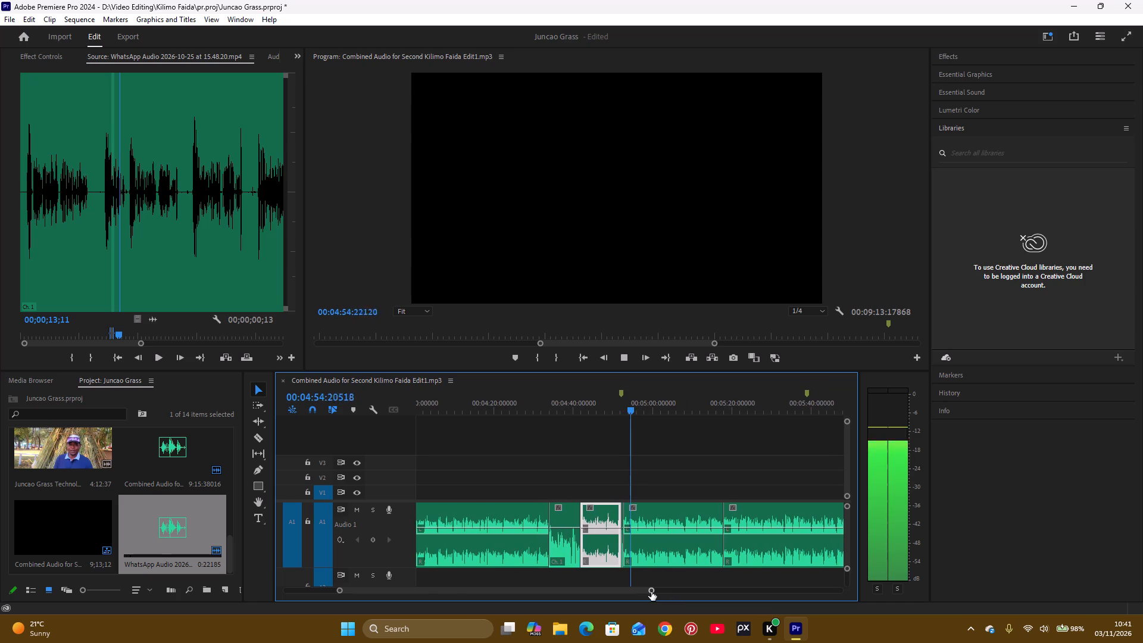
key("space")
Play the narration repeatedly around the marker near 00:05:39 to locate the passage to replace.
left_click(806, 410)
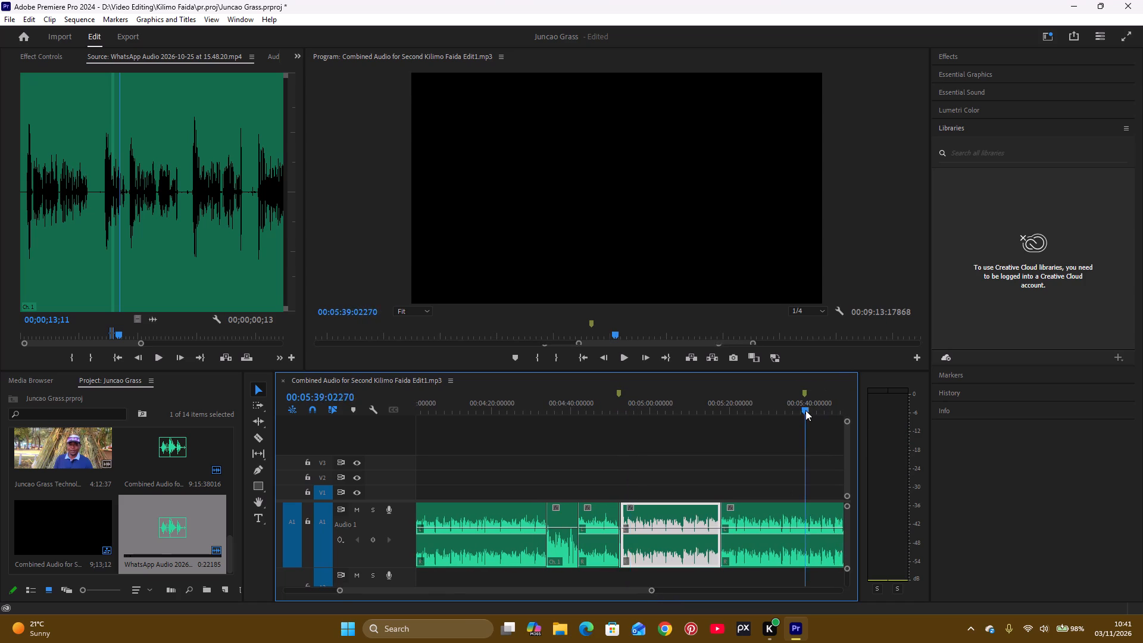
key("space")
key("space")
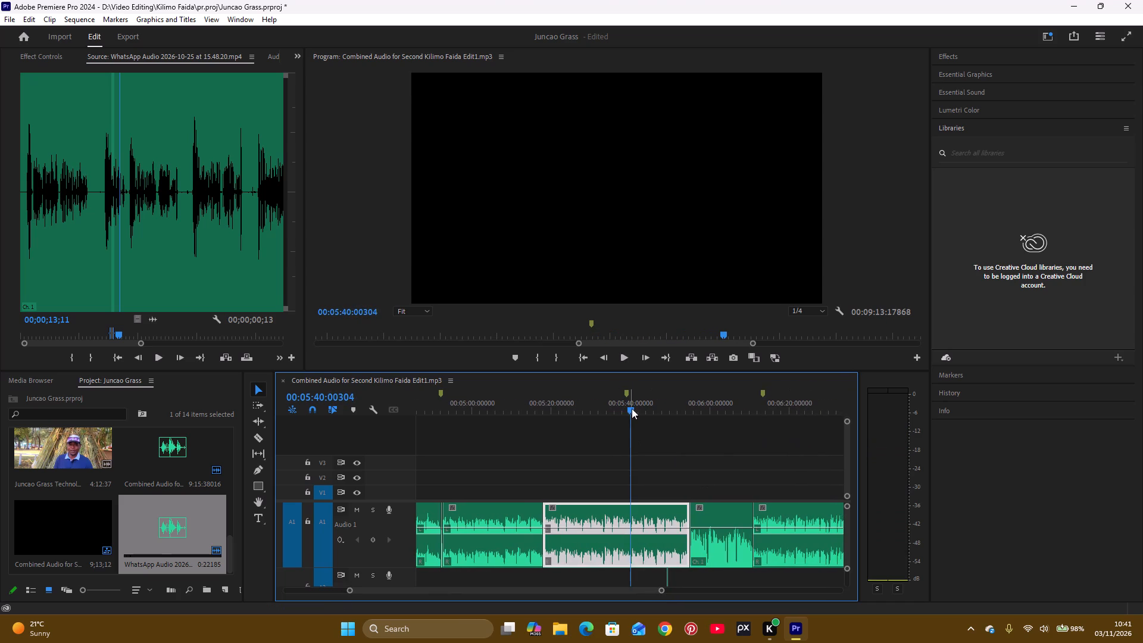
left_click(623, 406)
key("space")
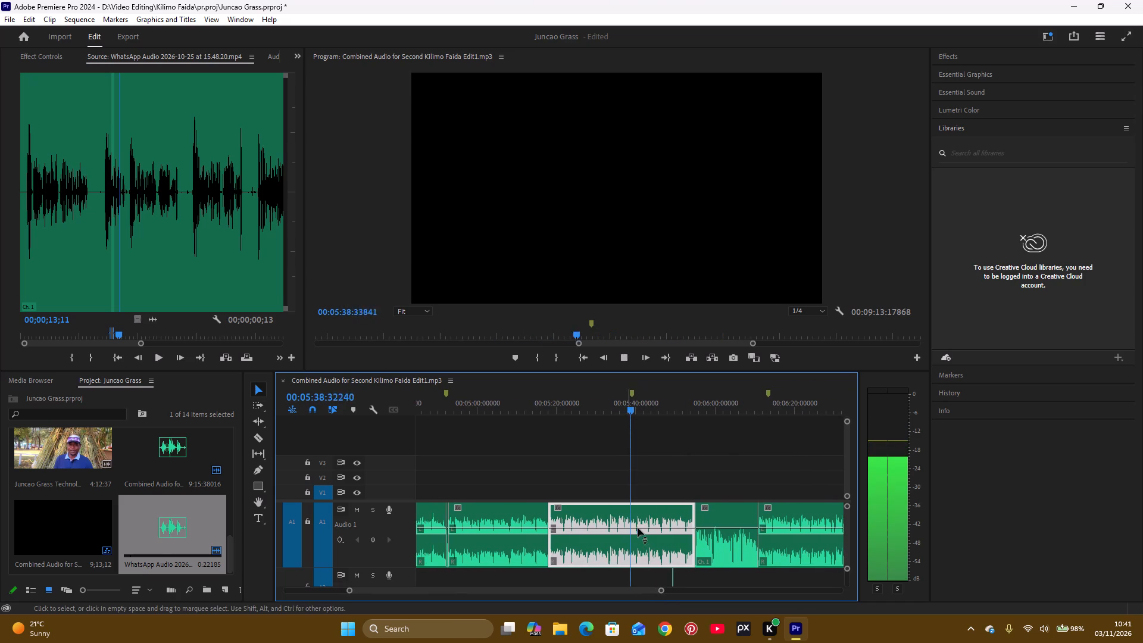
key("space")
left_click_drag(662, 590, 636, 601)
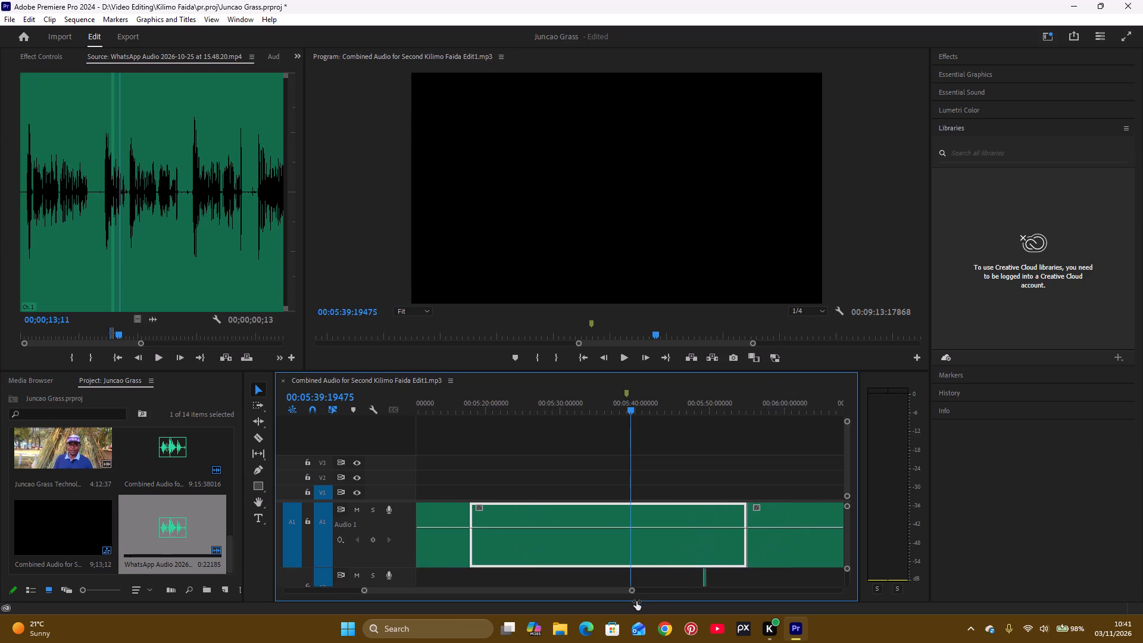
left_click_drag(636, 601, 613, 604)
left_click(602, 396)
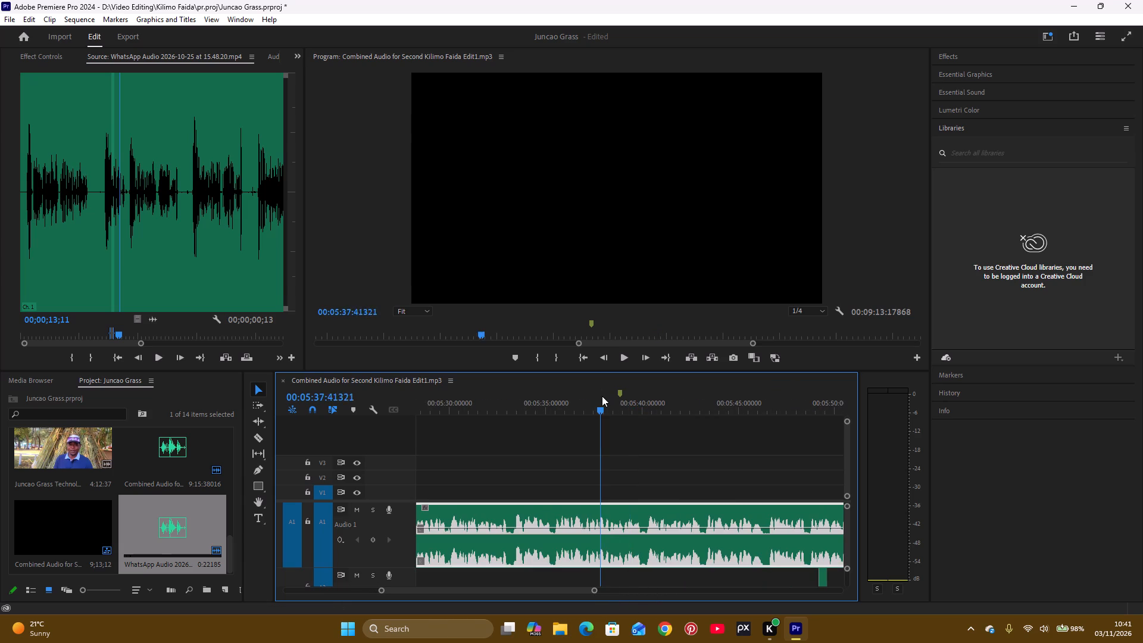
key("space")
key("space")
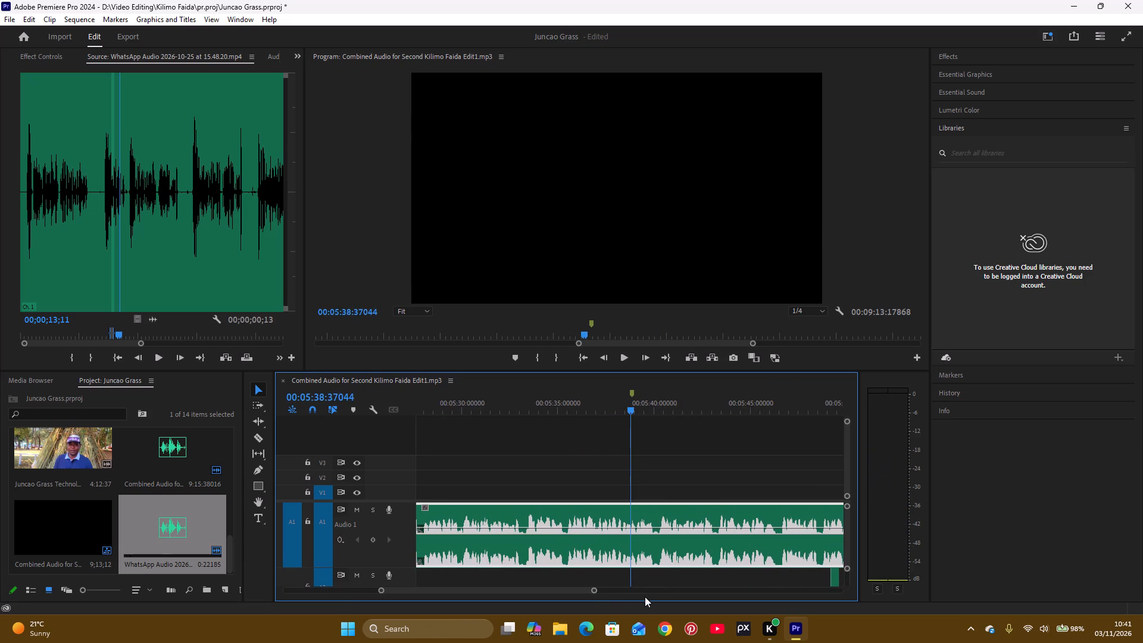
Scrub closely around the marker near 00:05:38 and split the narration at 00:05:38:36351, where the faulty passage starts.
left_click_drag(591, 589, 542, 603)
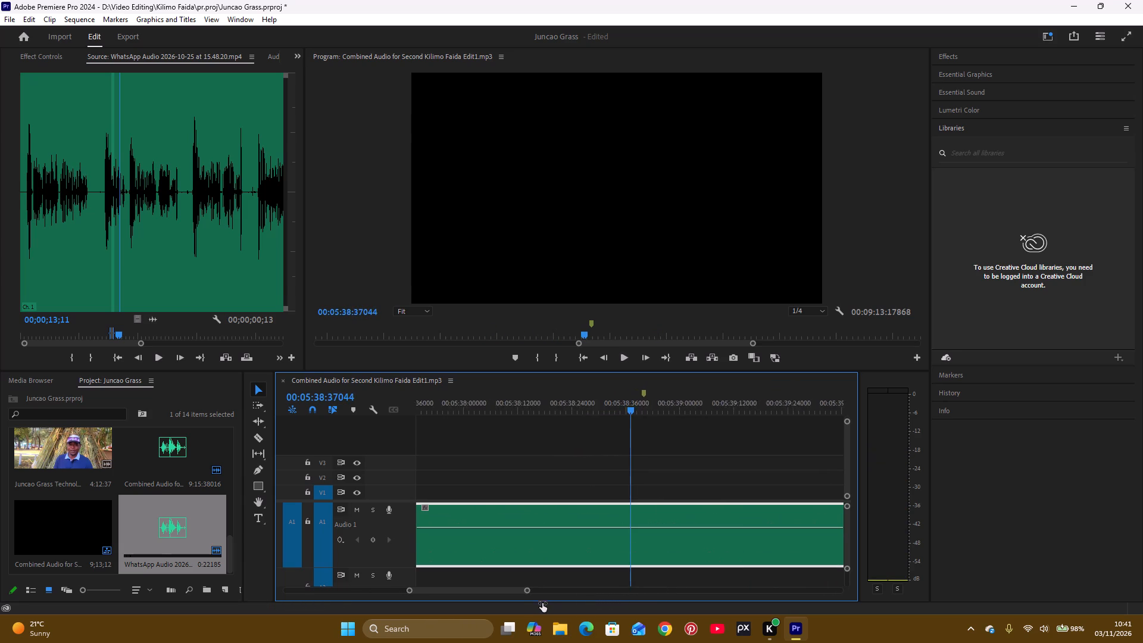
left_click_drag(542, 603, 533, 610)
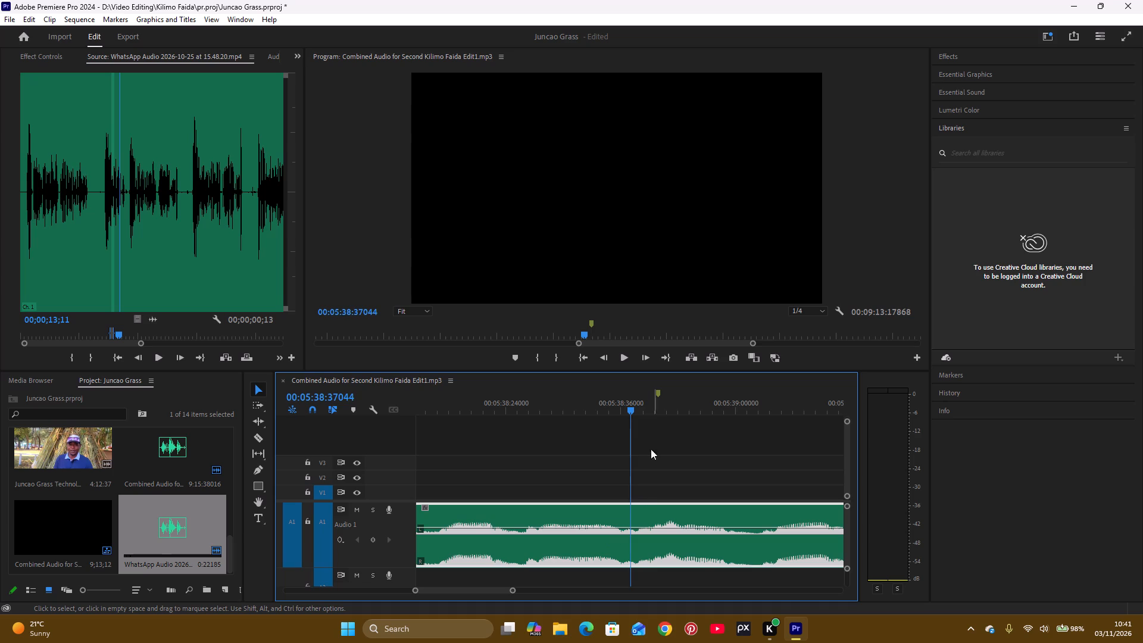
left_click_drag(629, 408, 620, 425)
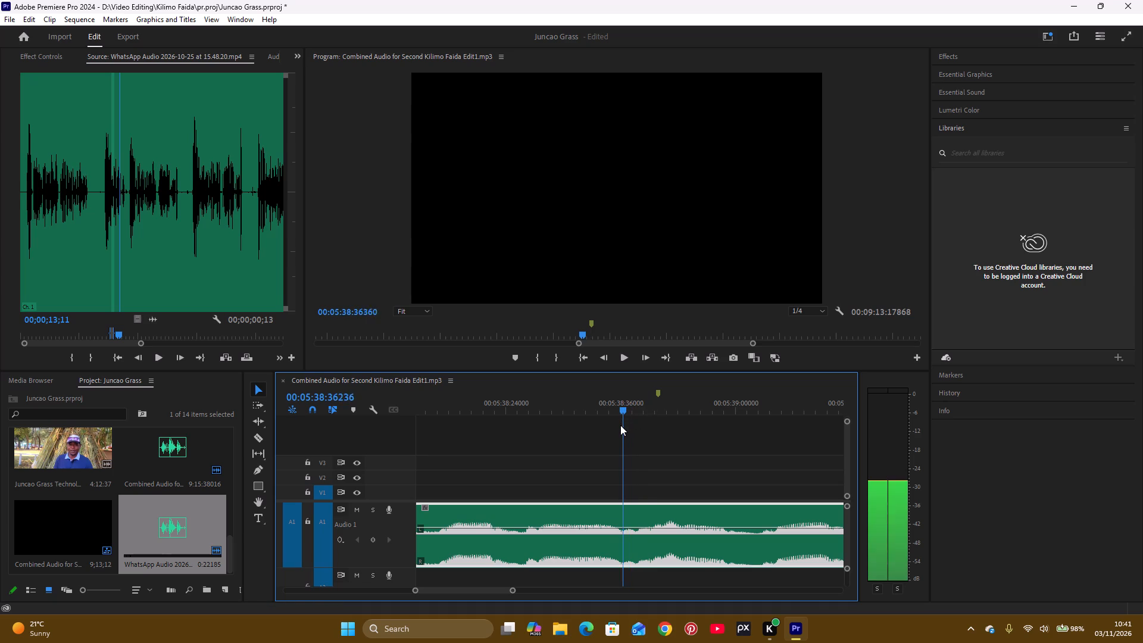
left_click_drag(620, 425, 582, 463)
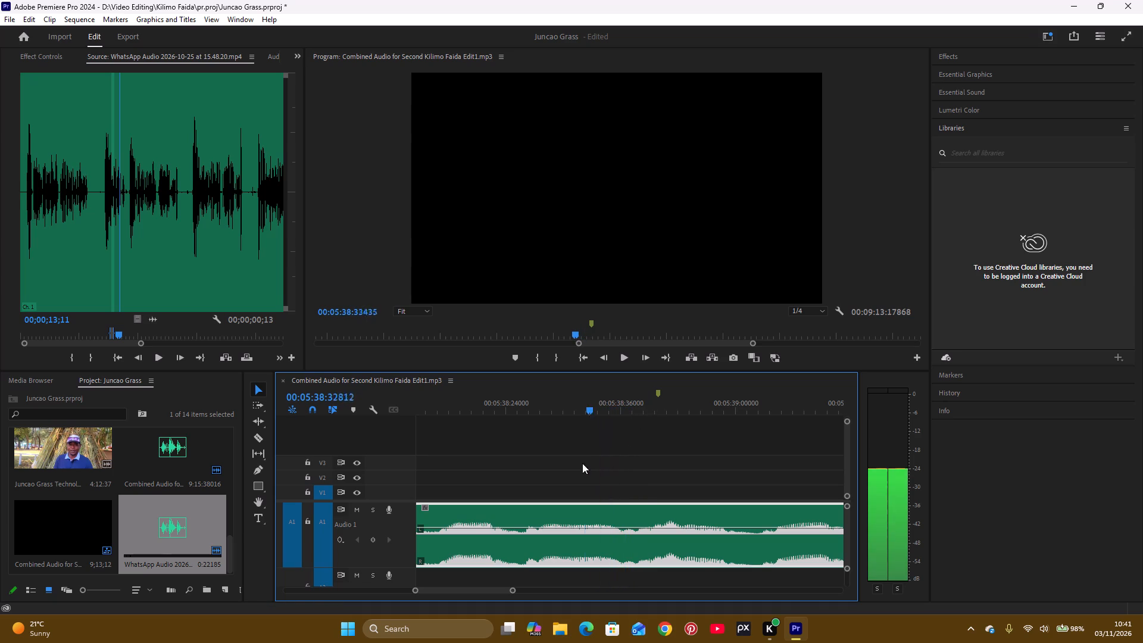
left_click_drag(582, 463, 561, 466)
key("space")
key("space")
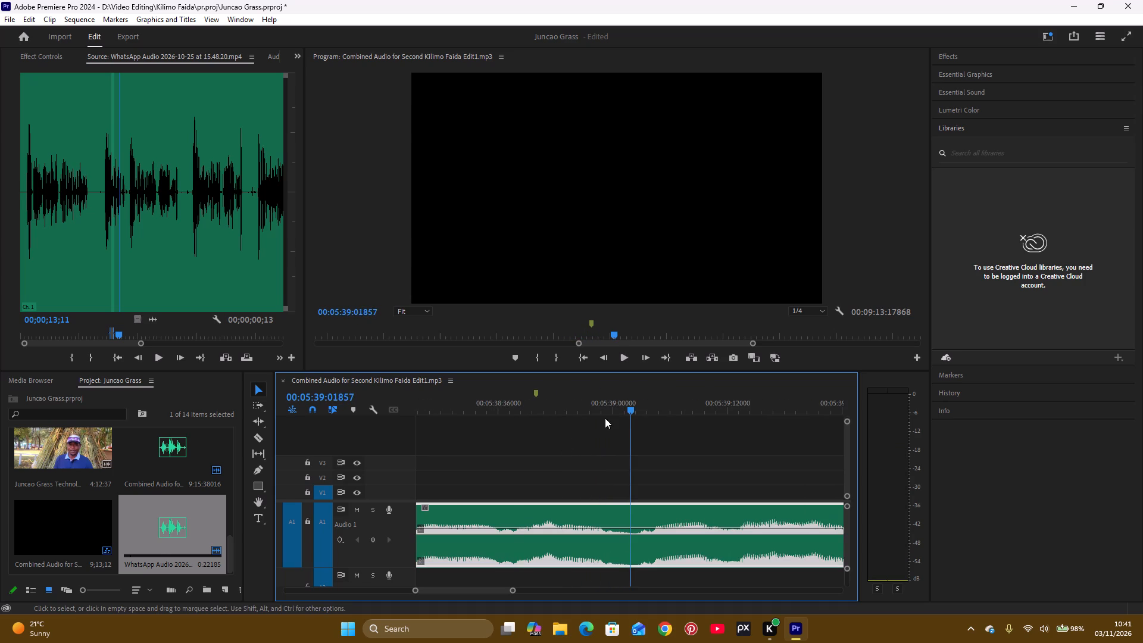
left_click(514, 411)
left_click_drag(514, 410, 499, 434)
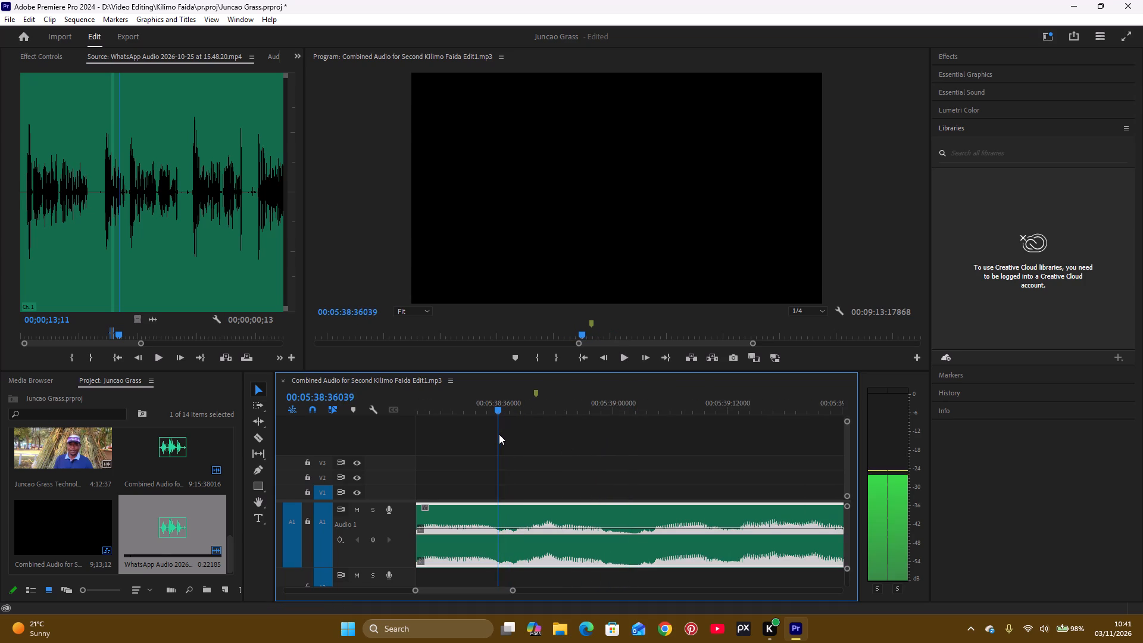
left_click_drag(499, 434, 498, 455)
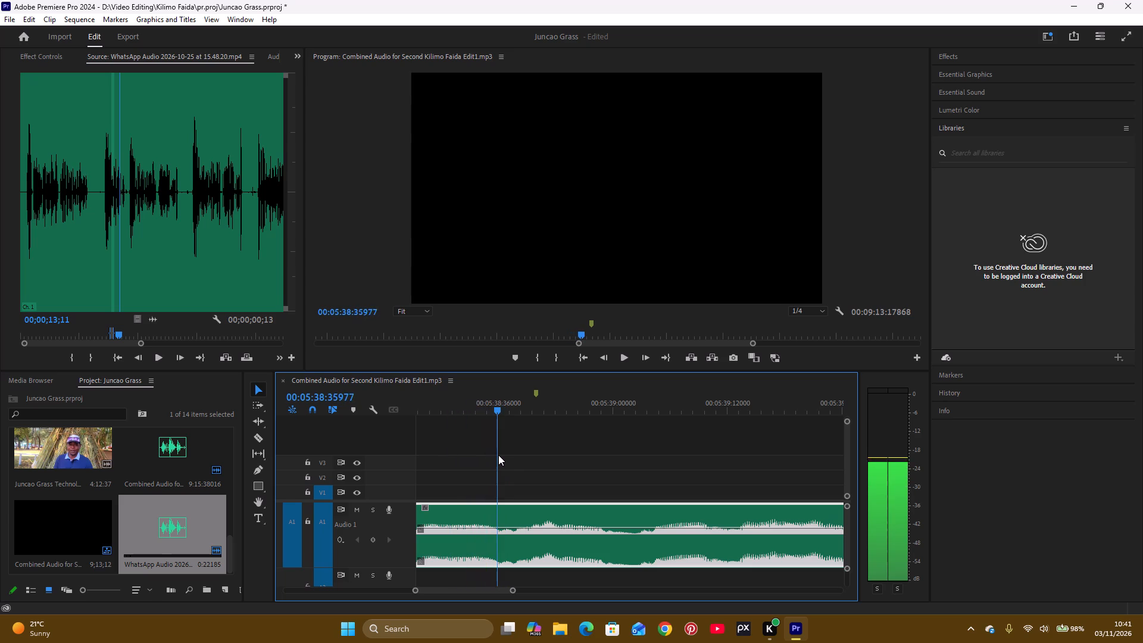
left_click_drag(498, 455, 502, 468)
key("c")
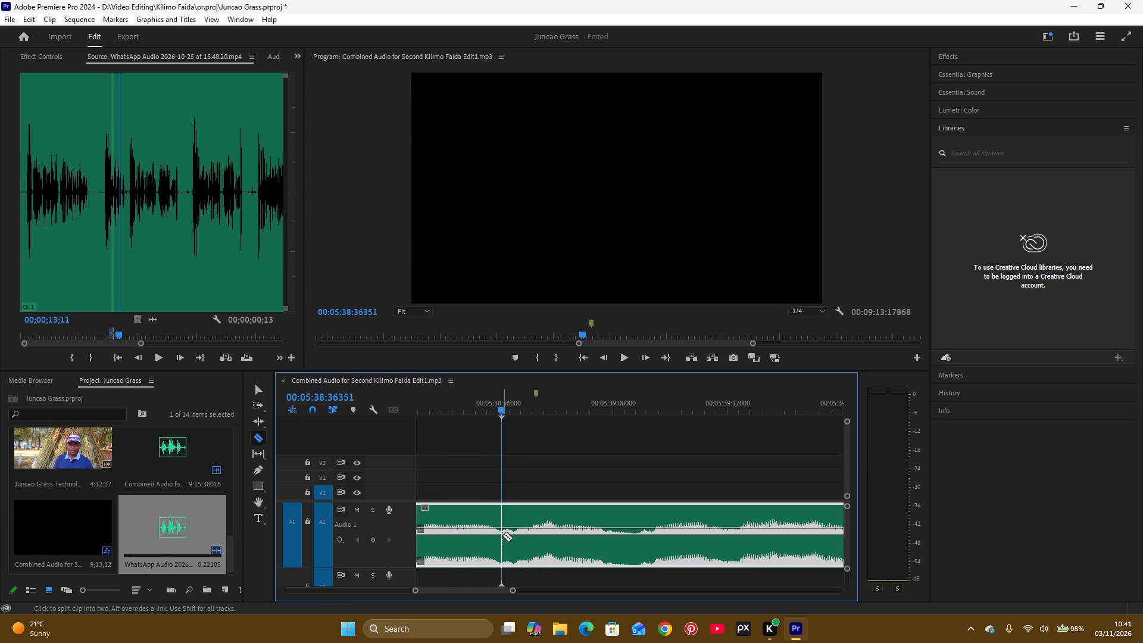
left_click(502, 535)
Scrub the audio after the new cut and split the narration again at 00:05:39:12662, where the faulty passage ends.
key("space")
key("space")
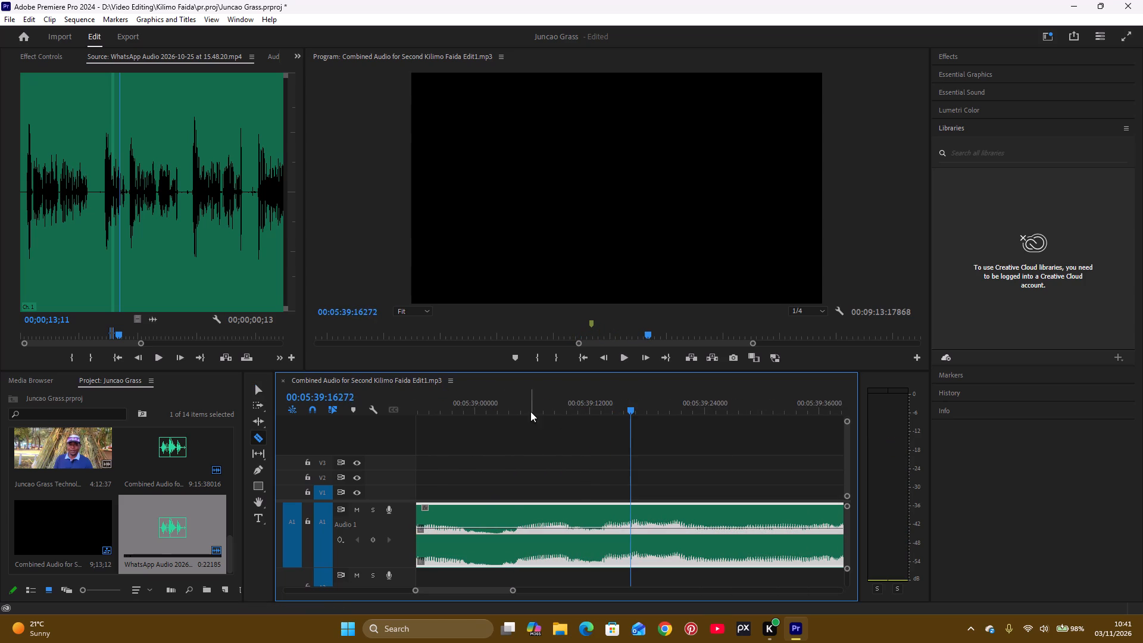
left_click(521, 412)
left_click_drag(521, 412, 503, 435)
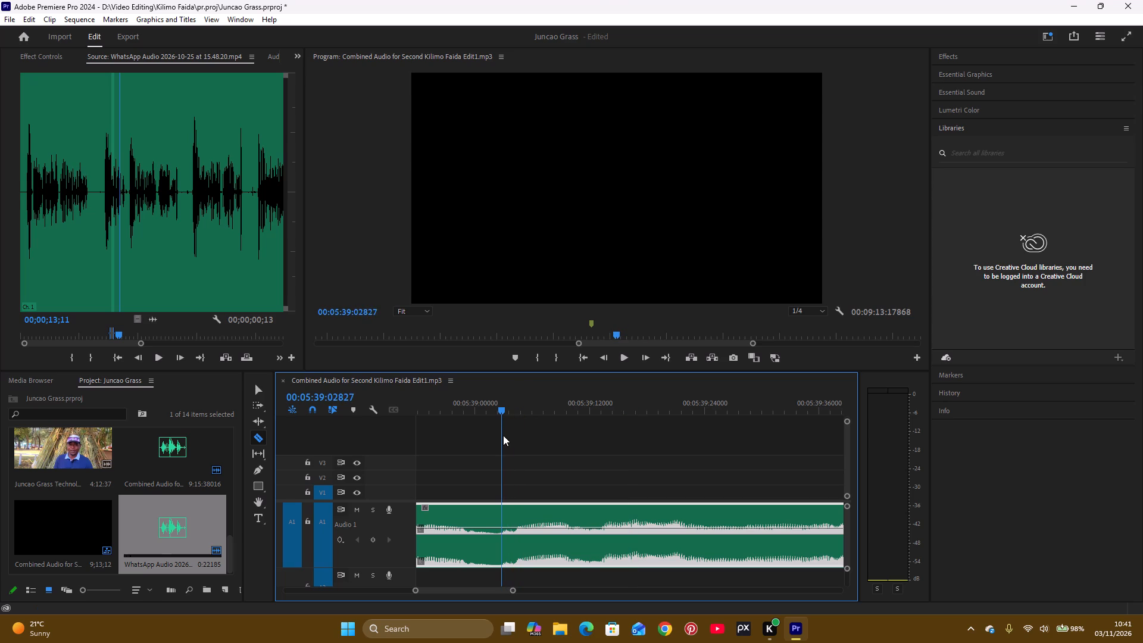
left_click_drag(503, 435, 632, 435)
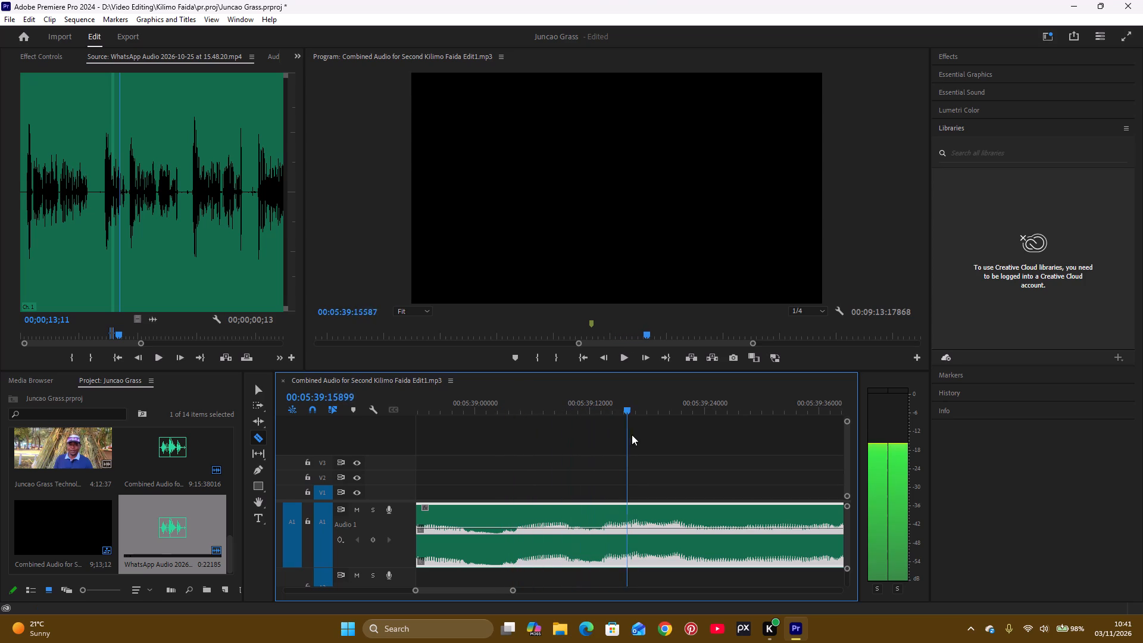
left_click_drag(632, 435, 432, 477)
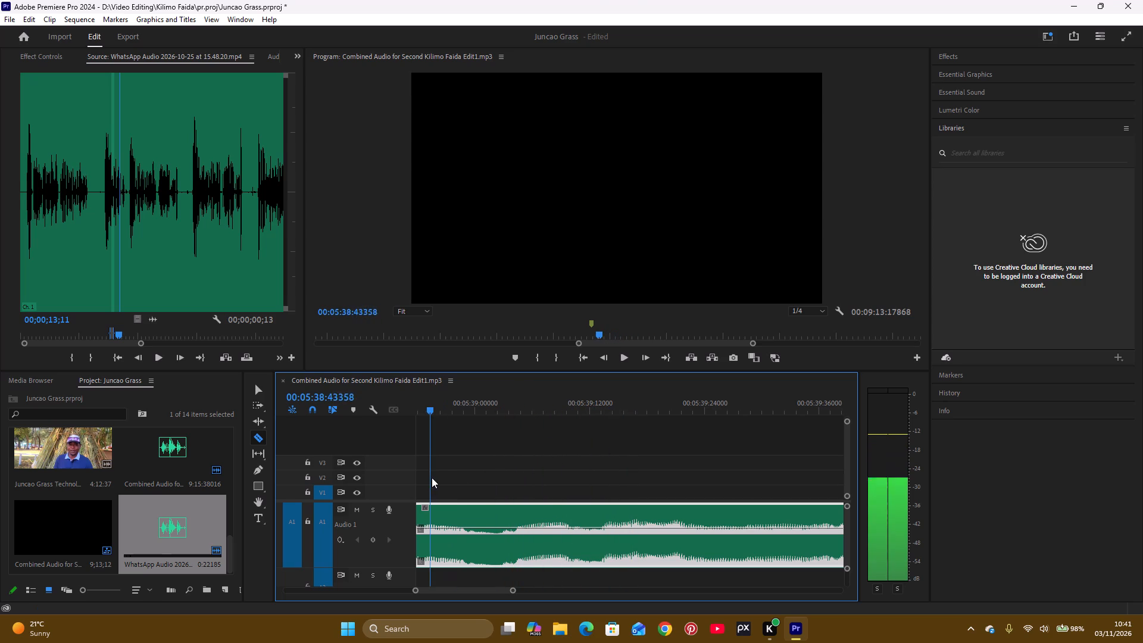
left_click_drag(432, 477, 535, 482)
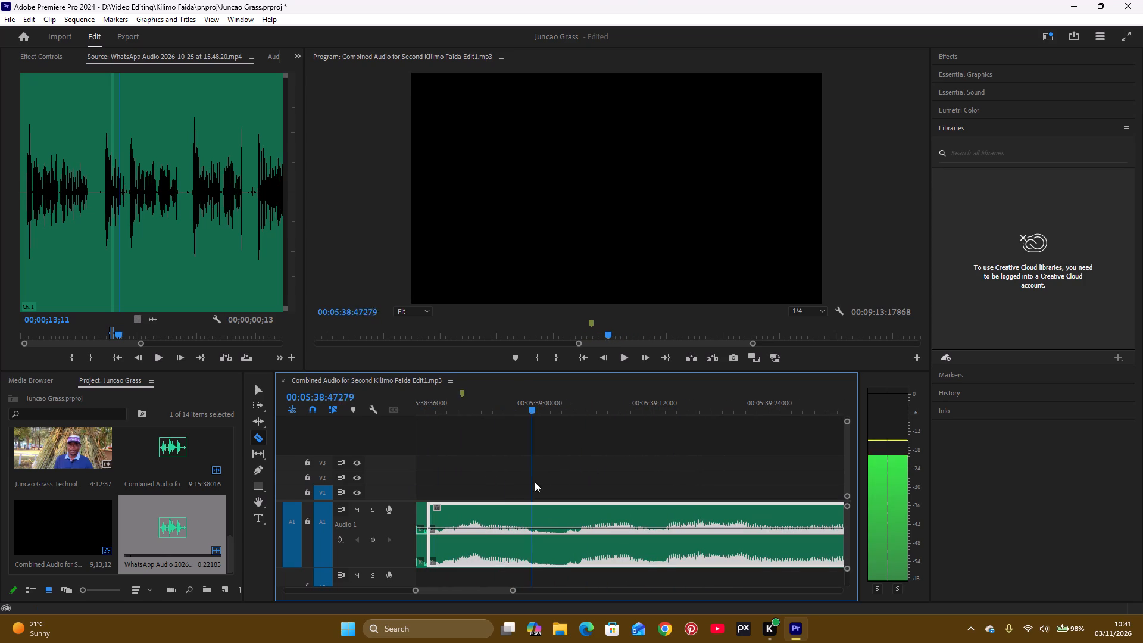
left_click_drag(535, 482, 666, 475)
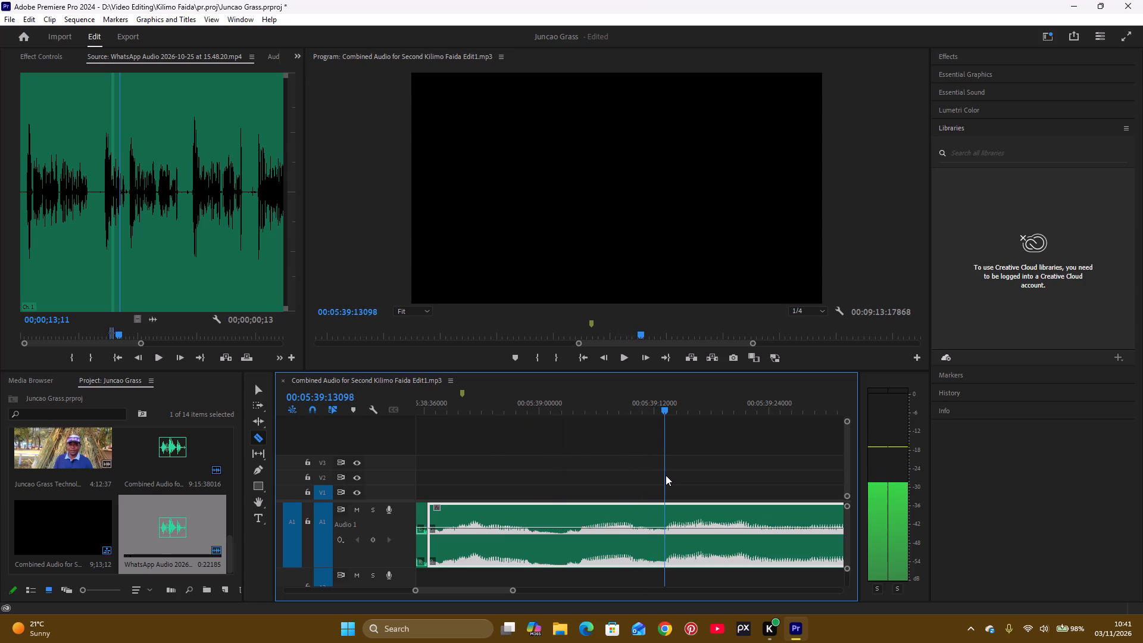
left_click_drag(666, 475, 664, 486)
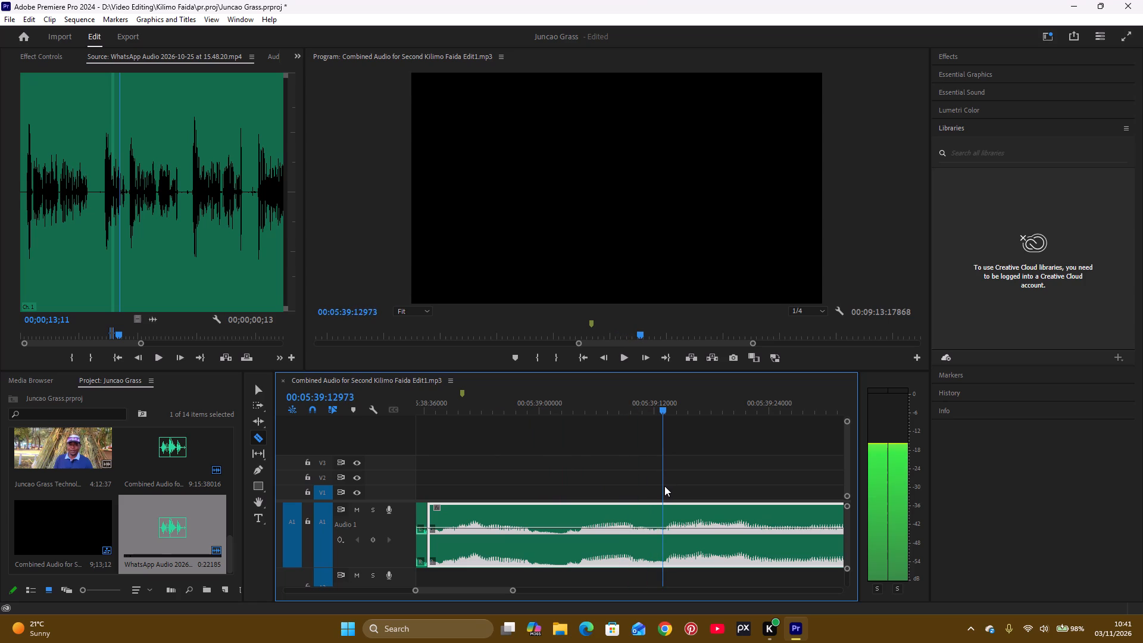
left_click_drag(664, 486, 661, 491)
key("c")
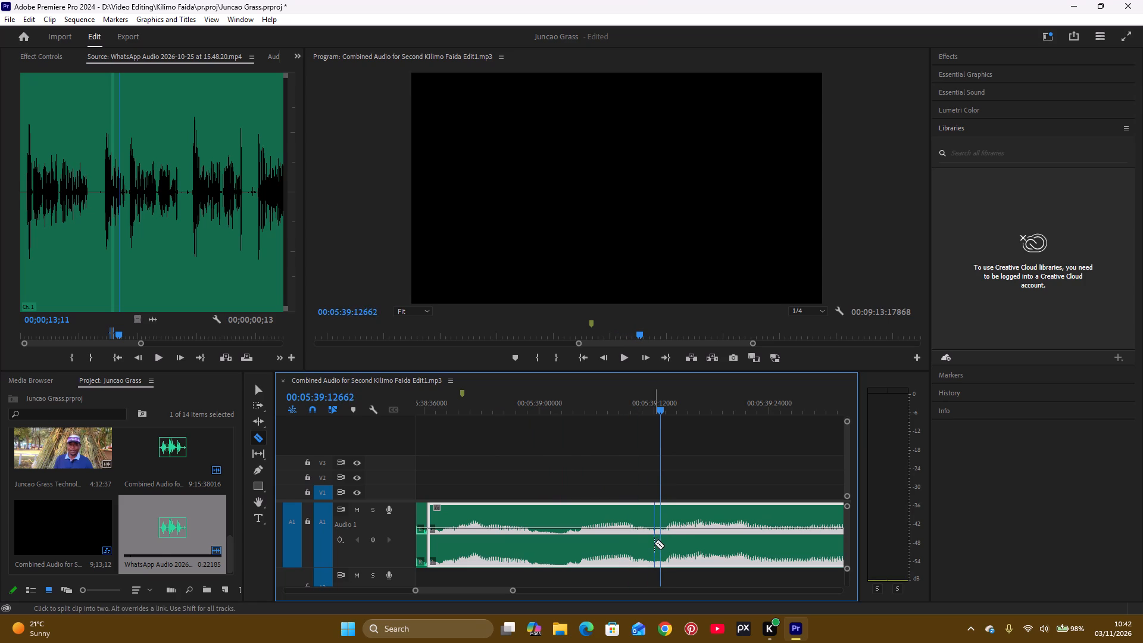
left_click(658, 533)
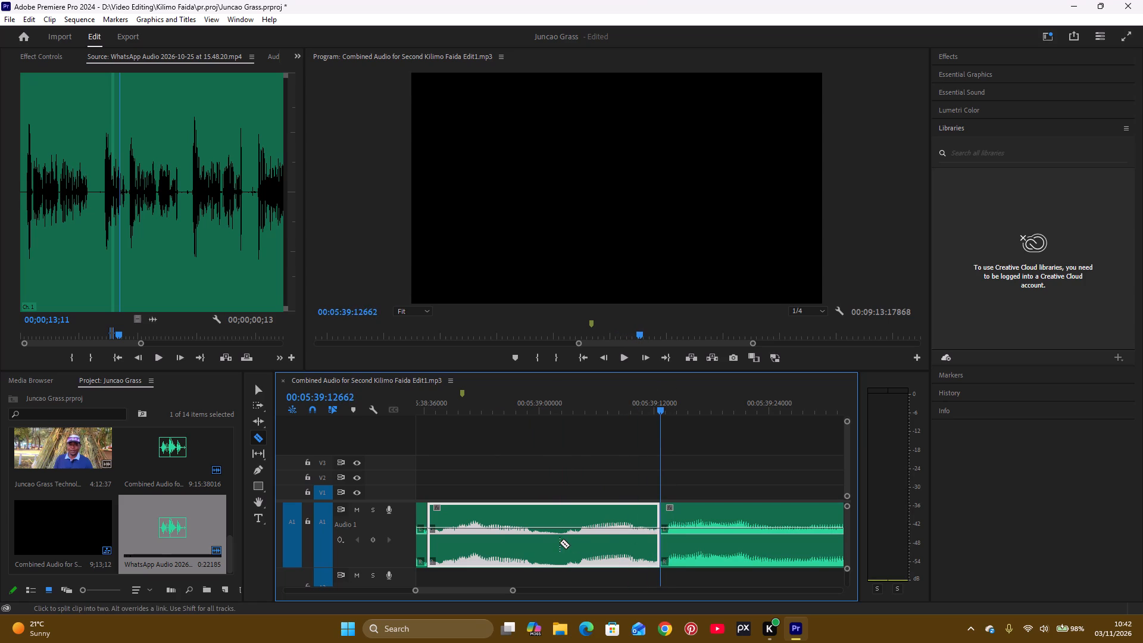
Delete the short narration segment between the two new cuts, leaving its gap open.
key("v")
left_click(560, 548)
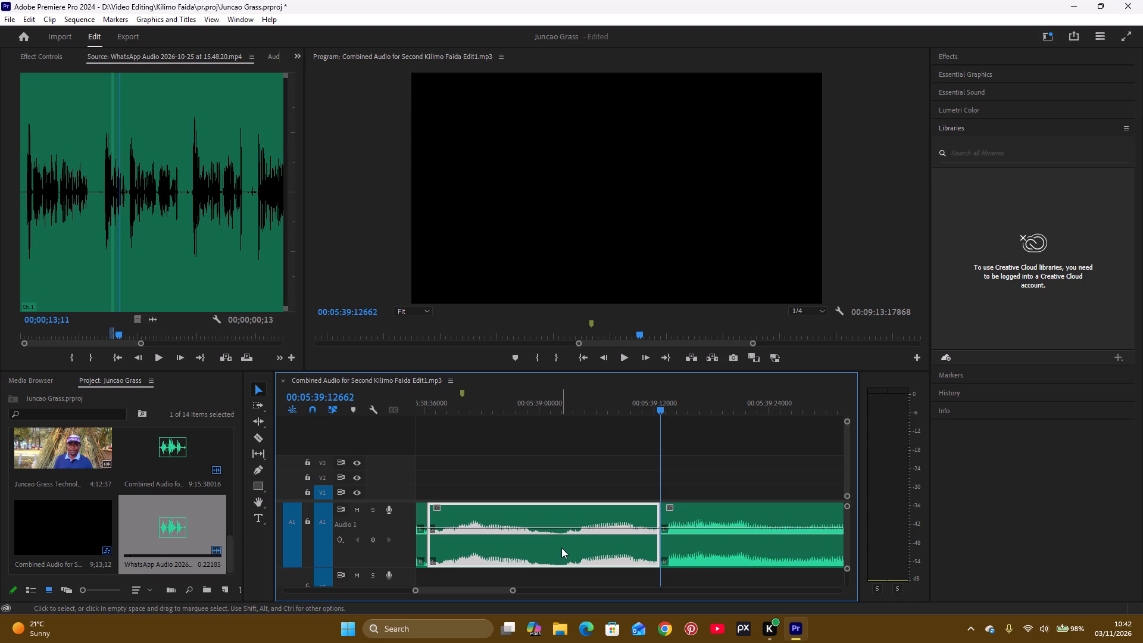
key("BackSpace")
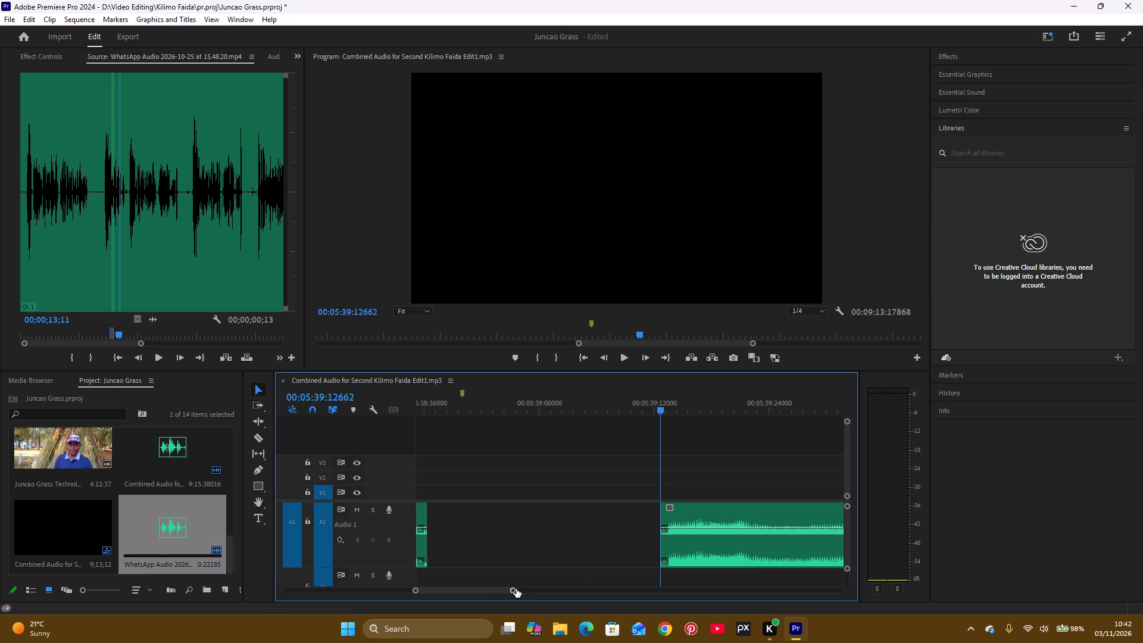
Move the WhatsApp excerpt from the lower audio track into the narration gap near 00:05:39, butting it against the gap's start.
left_click_drag(514, 592, 590, 590)
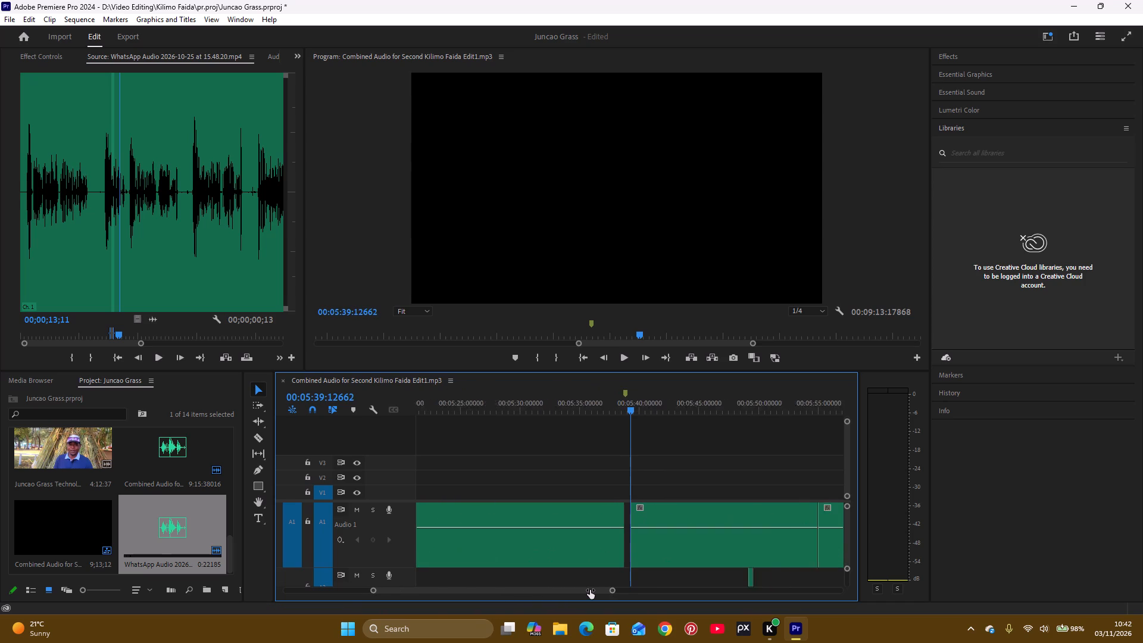
left_click_drag(590, 590, 595, 590)
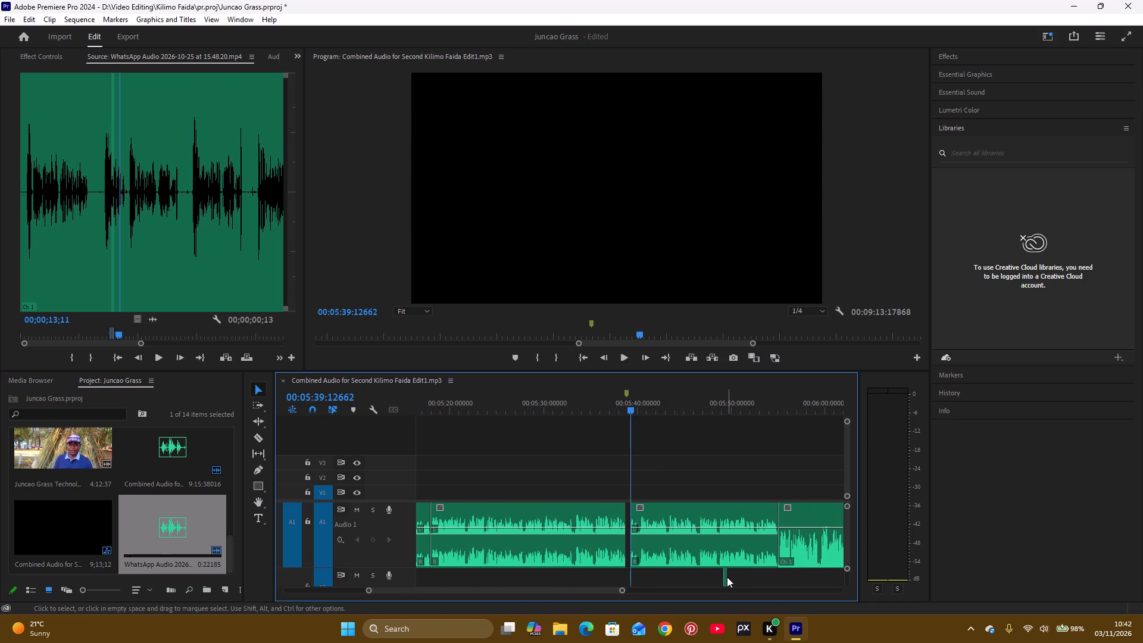
left_click_drag(725, 578, 632, 579)
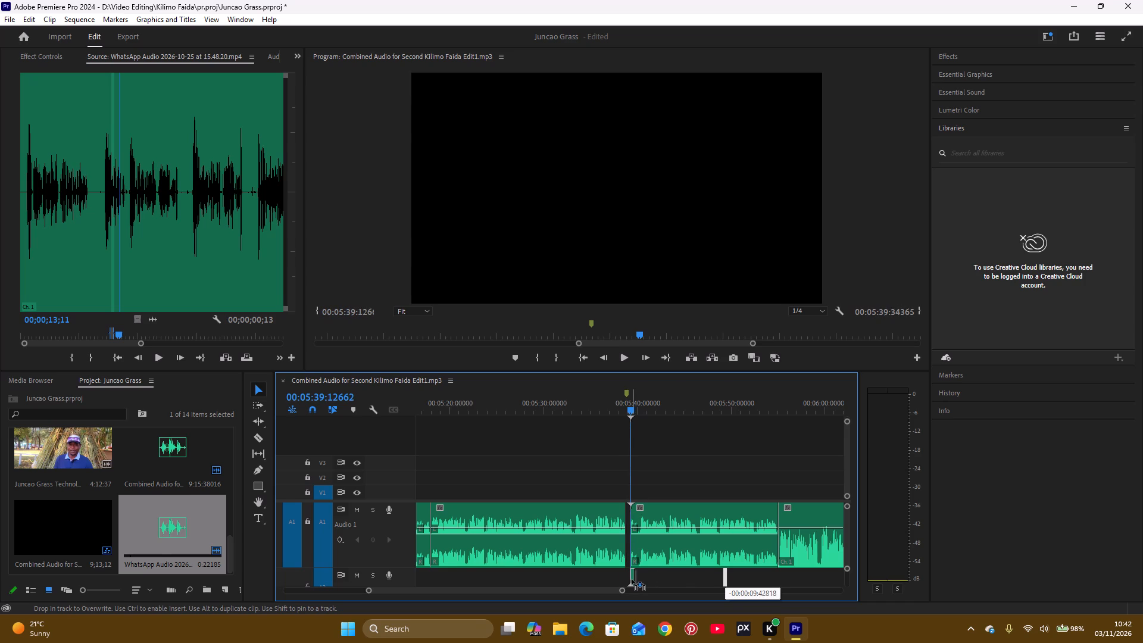
left_click_drag(632, 579, 630, 580)
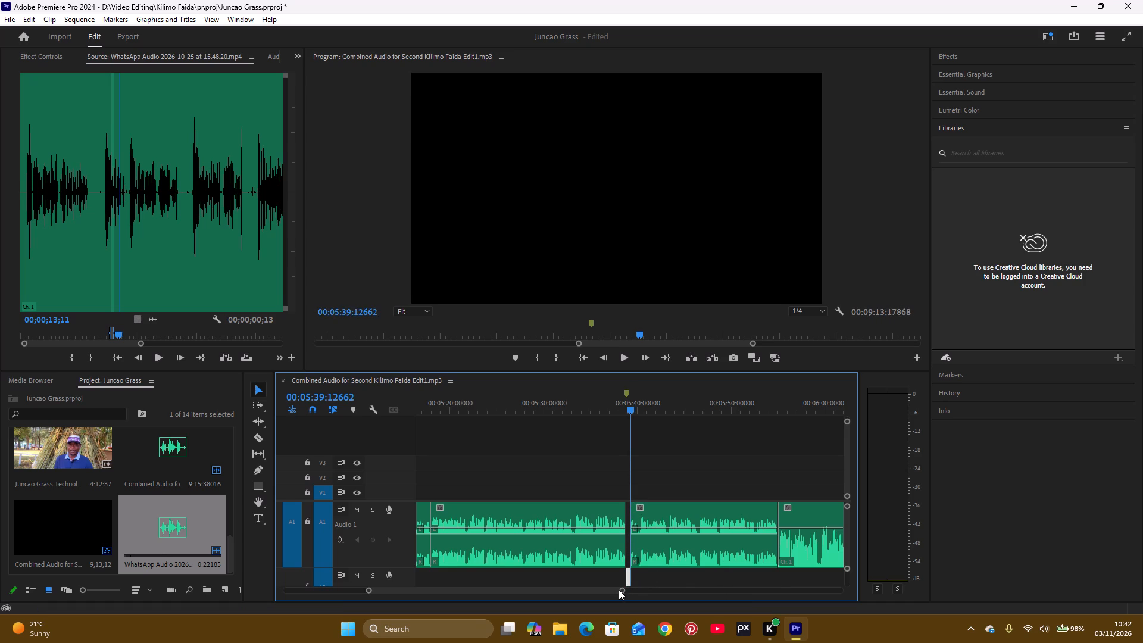
left_click_drag(622, 589, 575, 599)
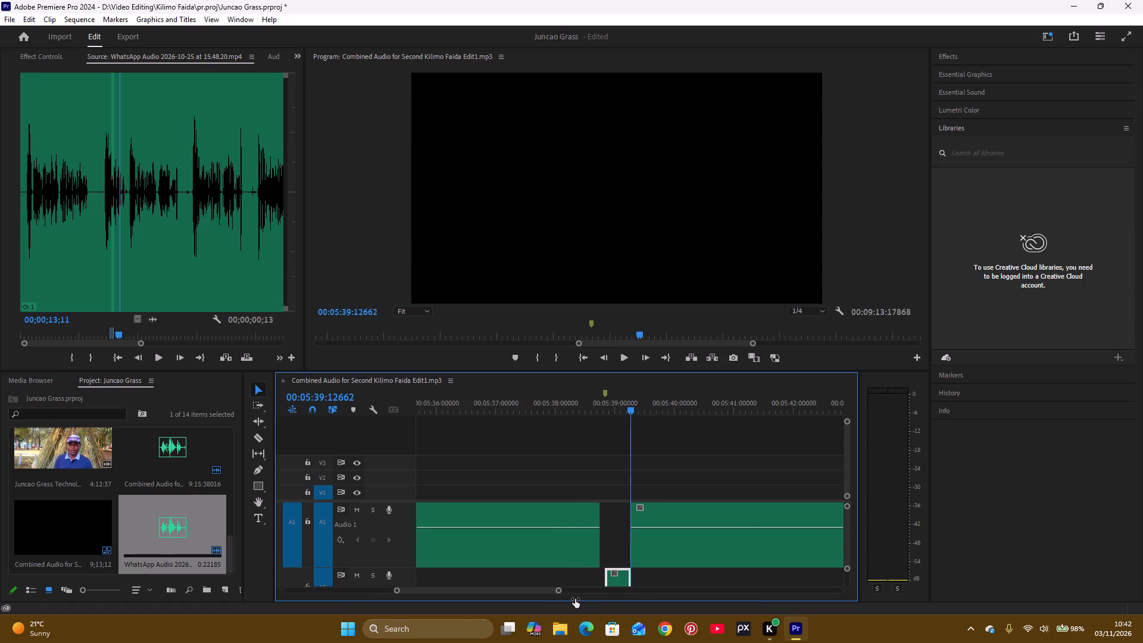
left_click_drag(575, 599, 551, 600)
left_click_drag(594, 581, 571, 577)
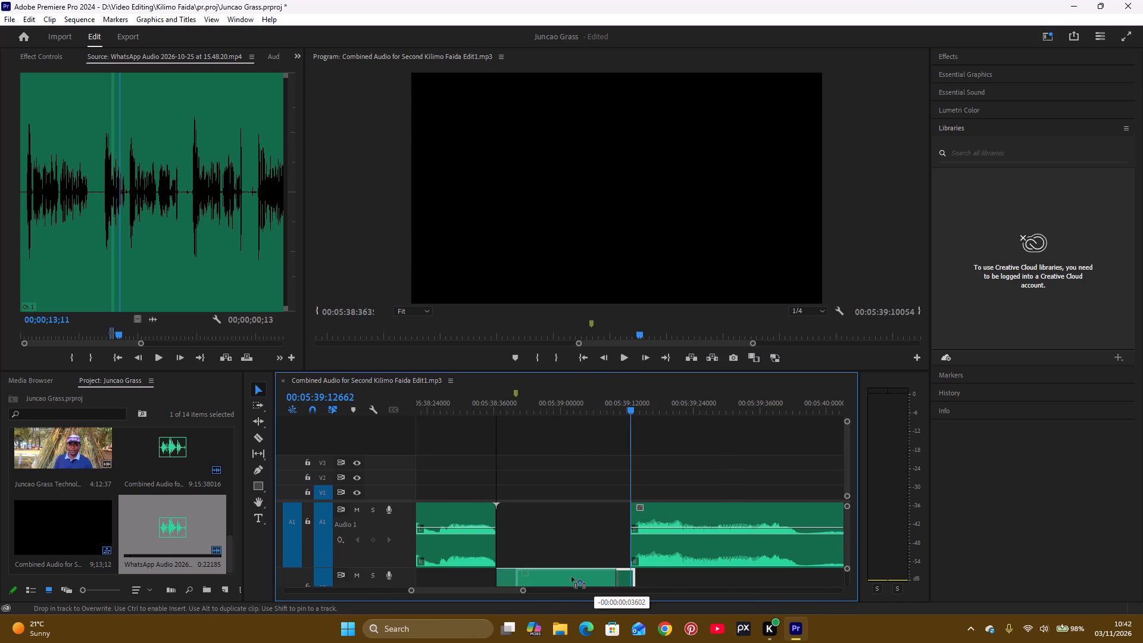
left_click_drag(571, 577, 562, 548)
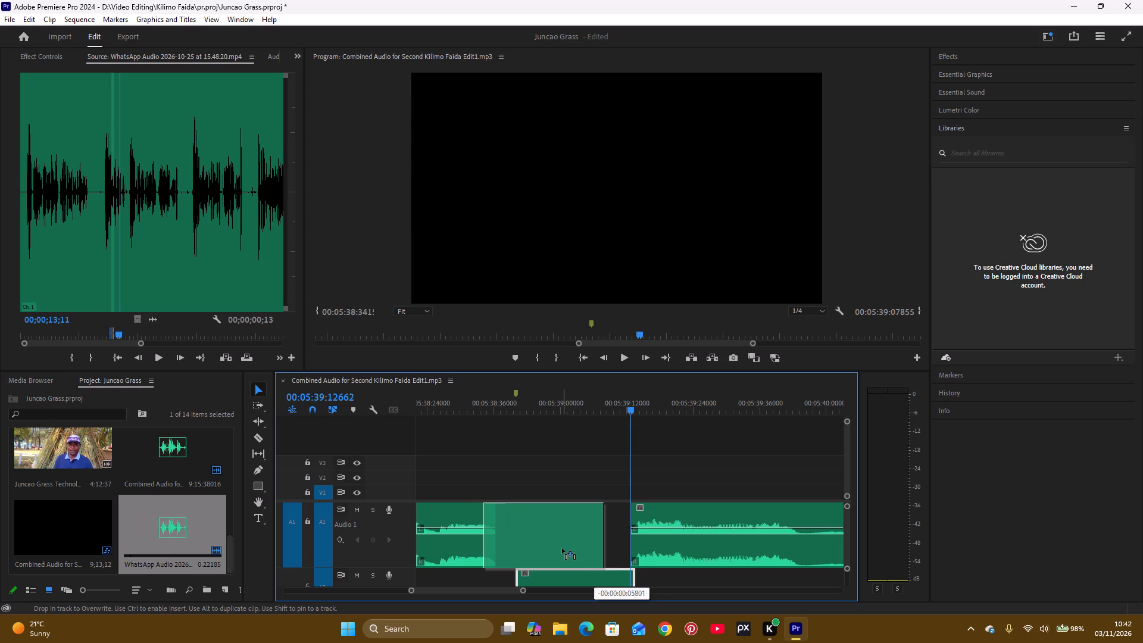
left_click_drag(562, 548, 558, 594)
left_click_drag(560, 578, 546, 576)
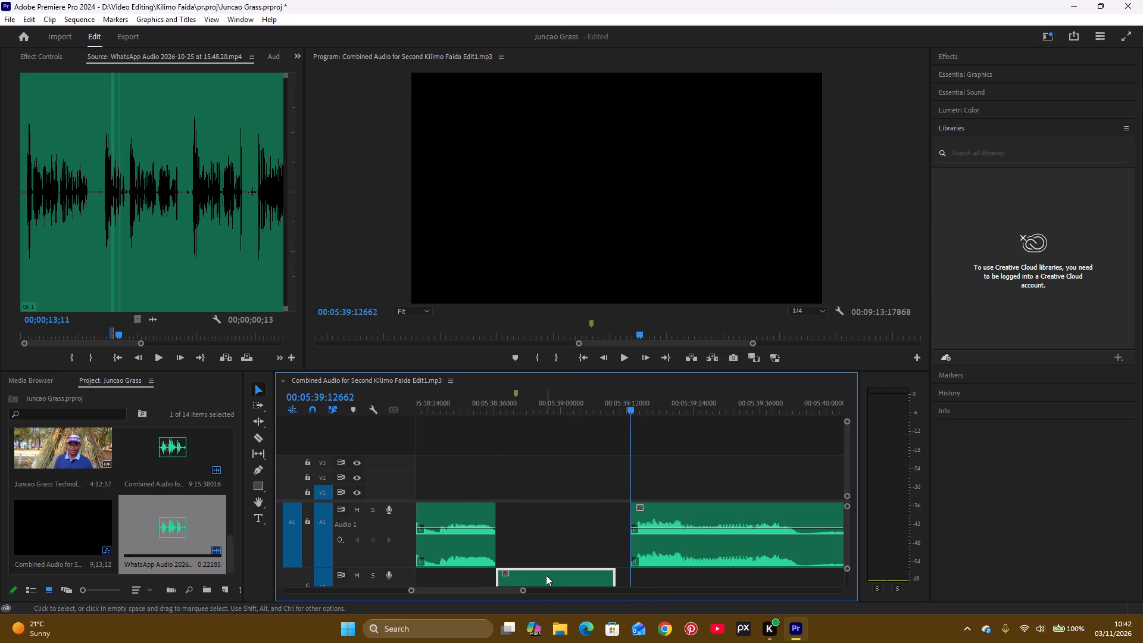
left_click_drag(546, 575, 547, 561)
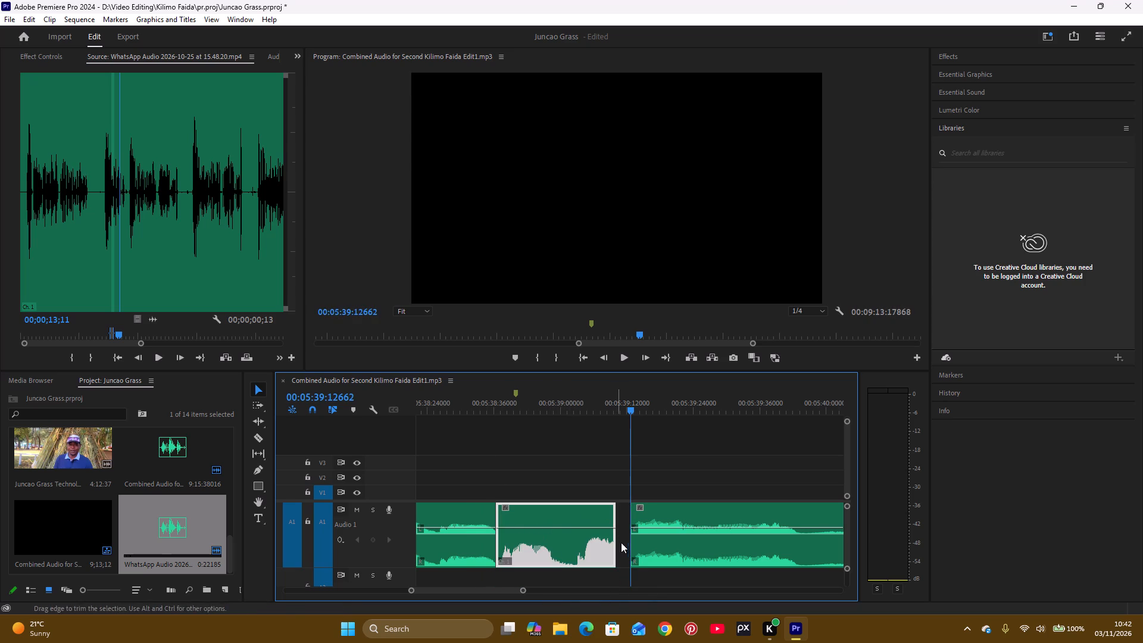
Close the leftover gap between the WhatsApp excerpt and the following narration near 00:05:39.
left_click(623, 553)
key("BackSpace")
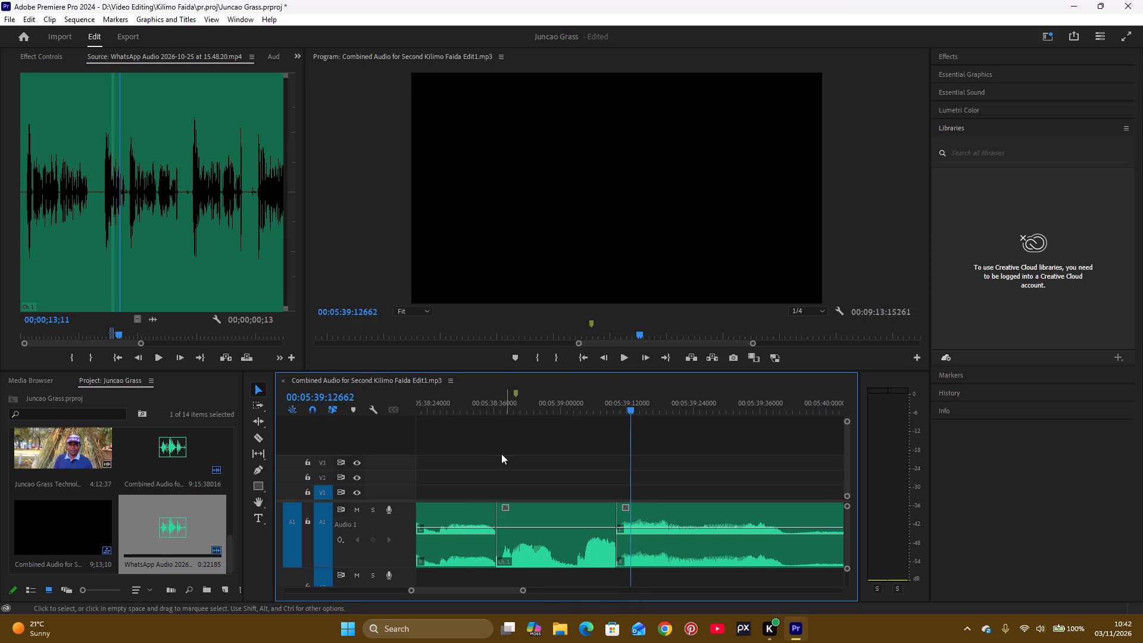
Play back the narration across the patched spot near 00:05:39 to check how the inserted WhatsApp excerpt sounds.
left_click(460, 393)
key("space")
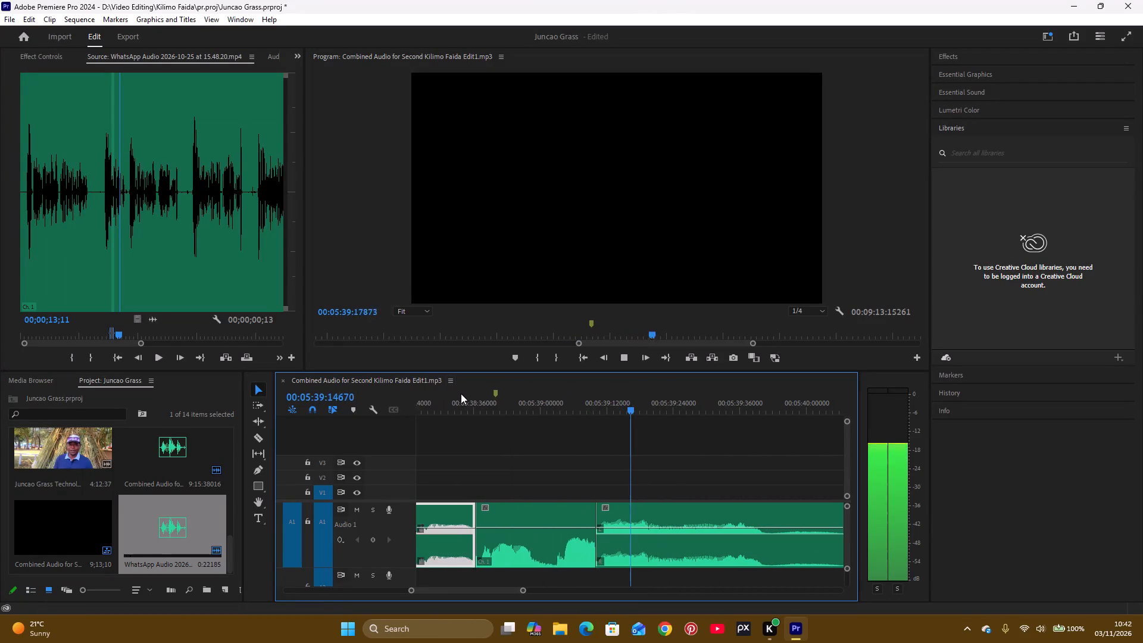
key("space")
left_click_drag(524, 590, 572, 602)
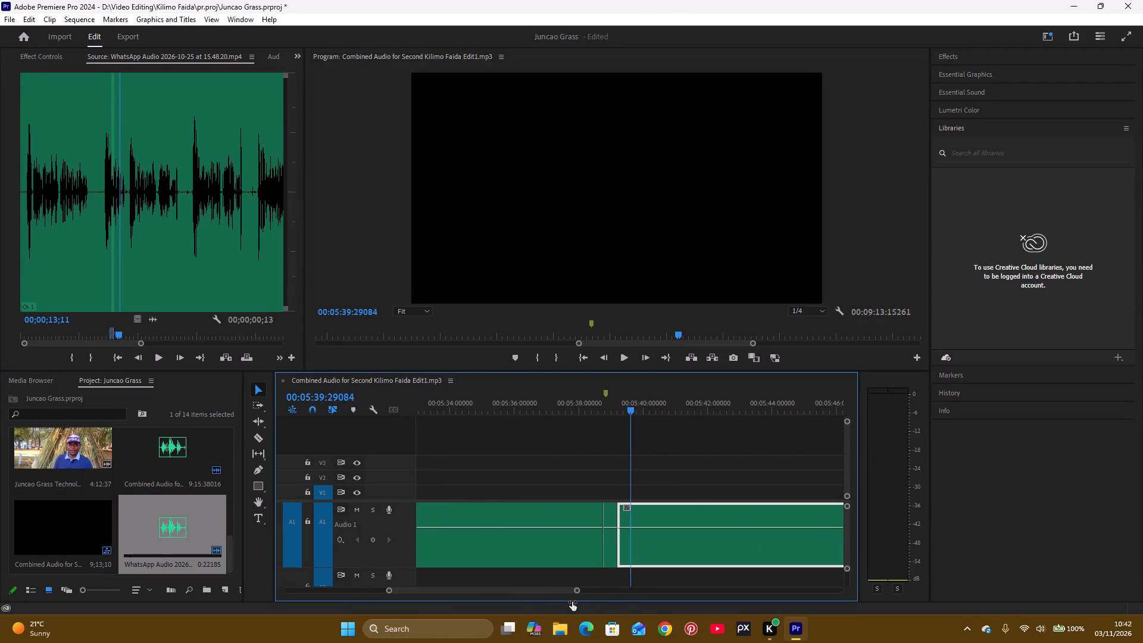
left_click_drag(572, 602, 590, 601)
left_click(572, 410)
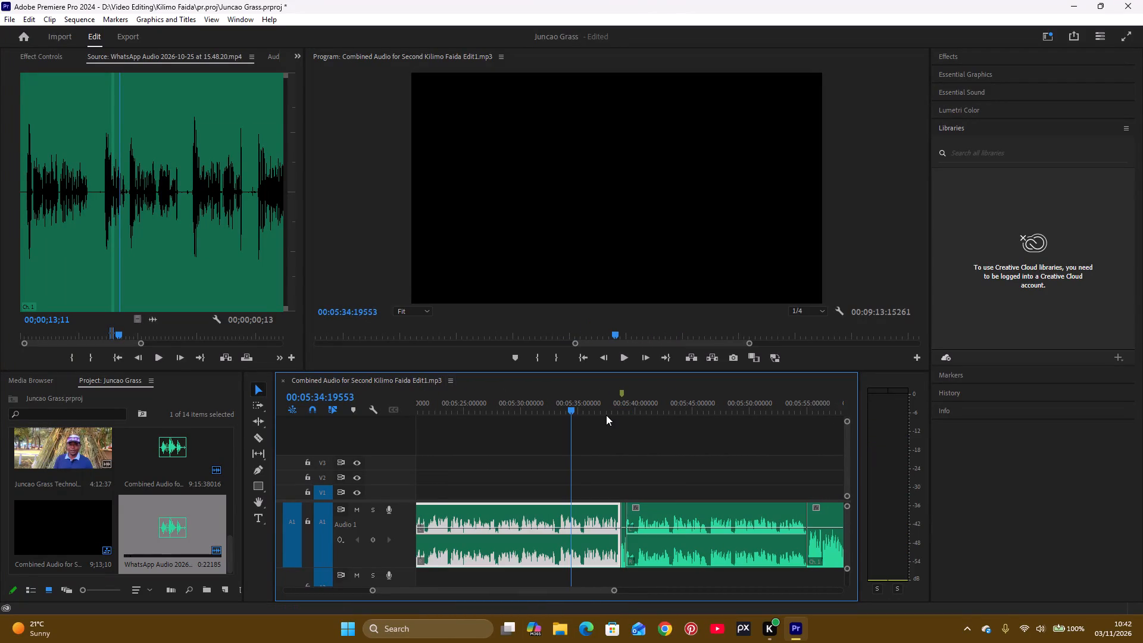
key("space")
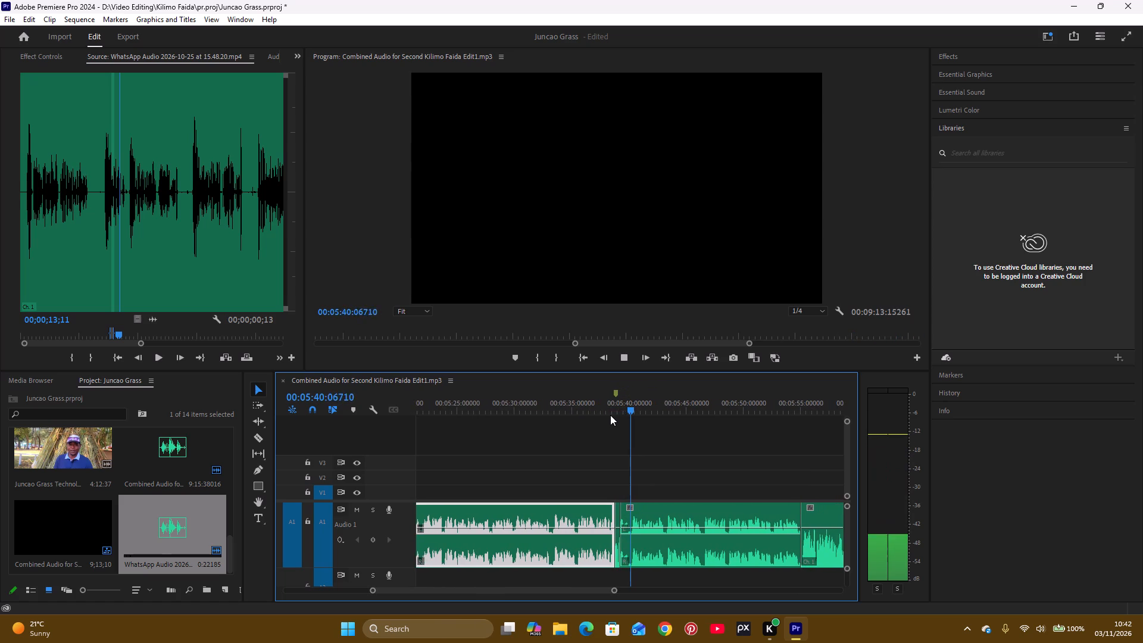
key("space")
left_click(614, 408)
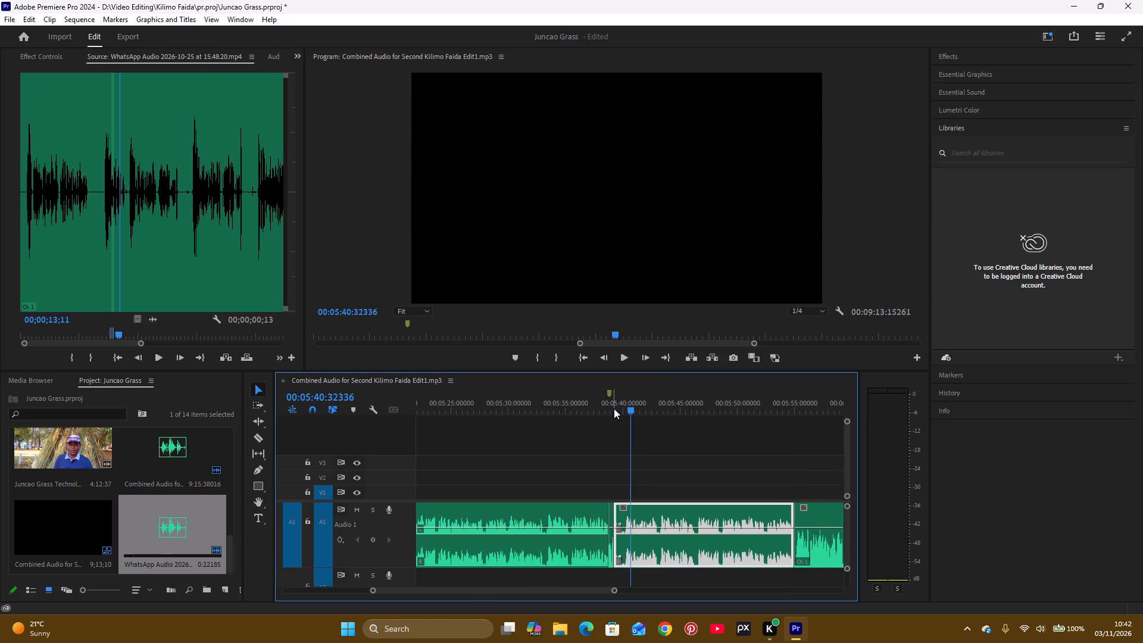
key("space")
key("space")
left_click(614, 408)
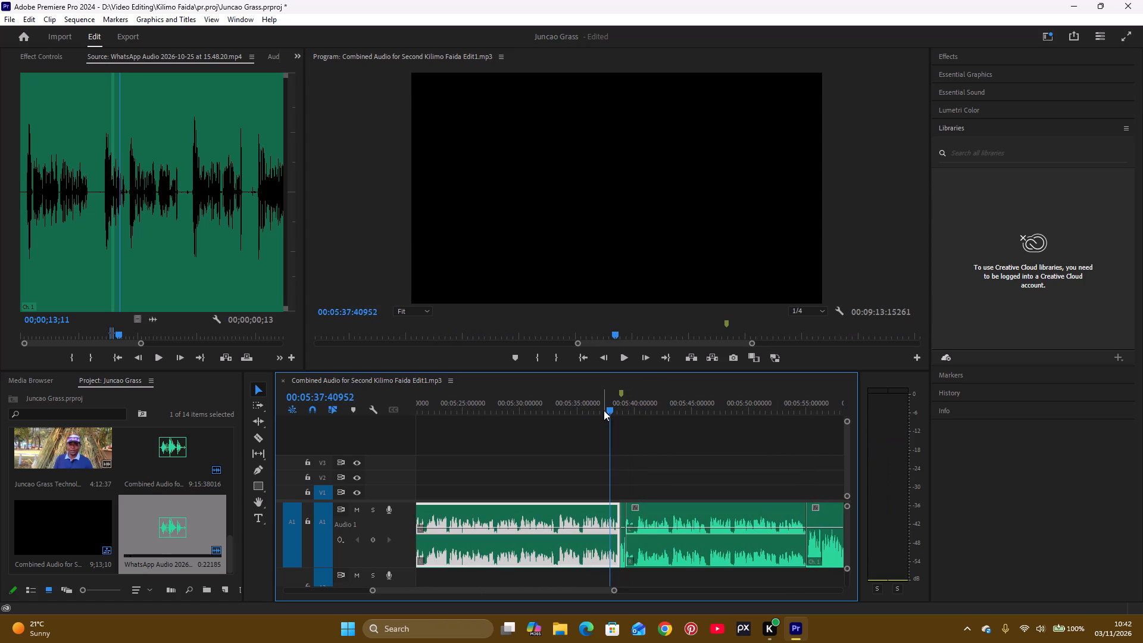
key("space")
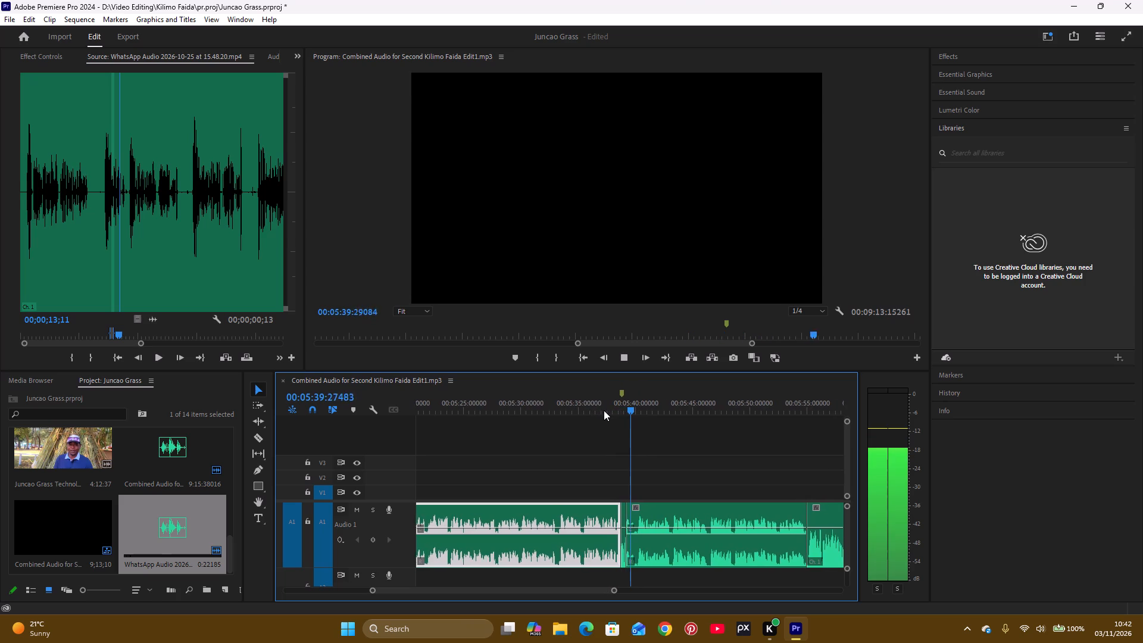
key("space")
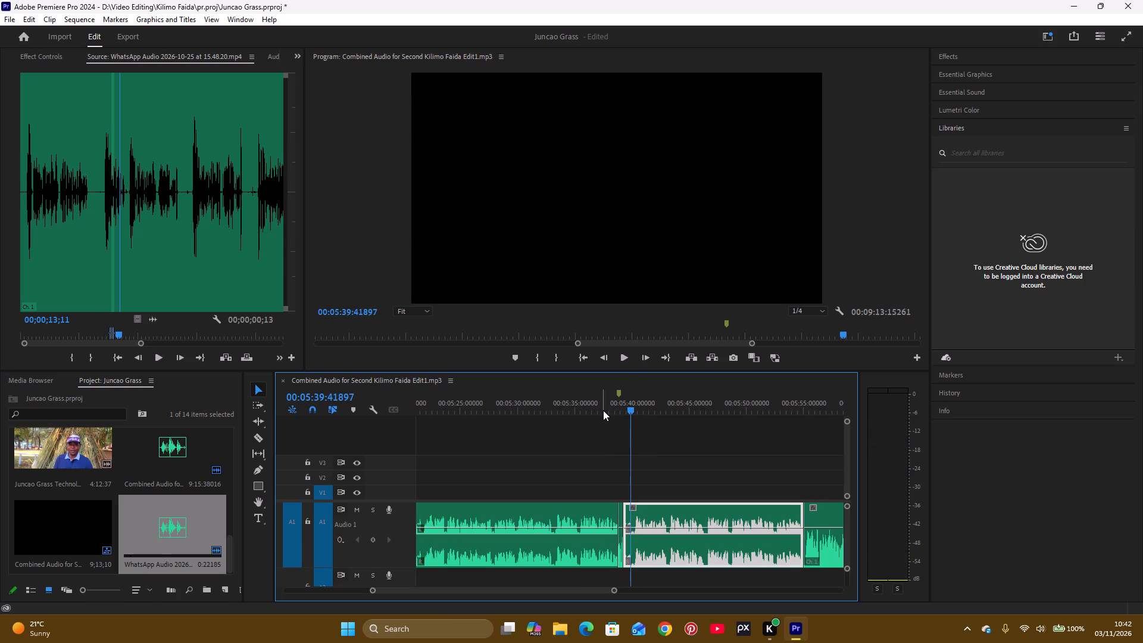
Undo the WhatsApp patch near 00:05:39, including the gap closure, excerpt move, segment deletion and both cuts, restoring the continuous narration.
key("ctrl+z")
key("ctrl+z")
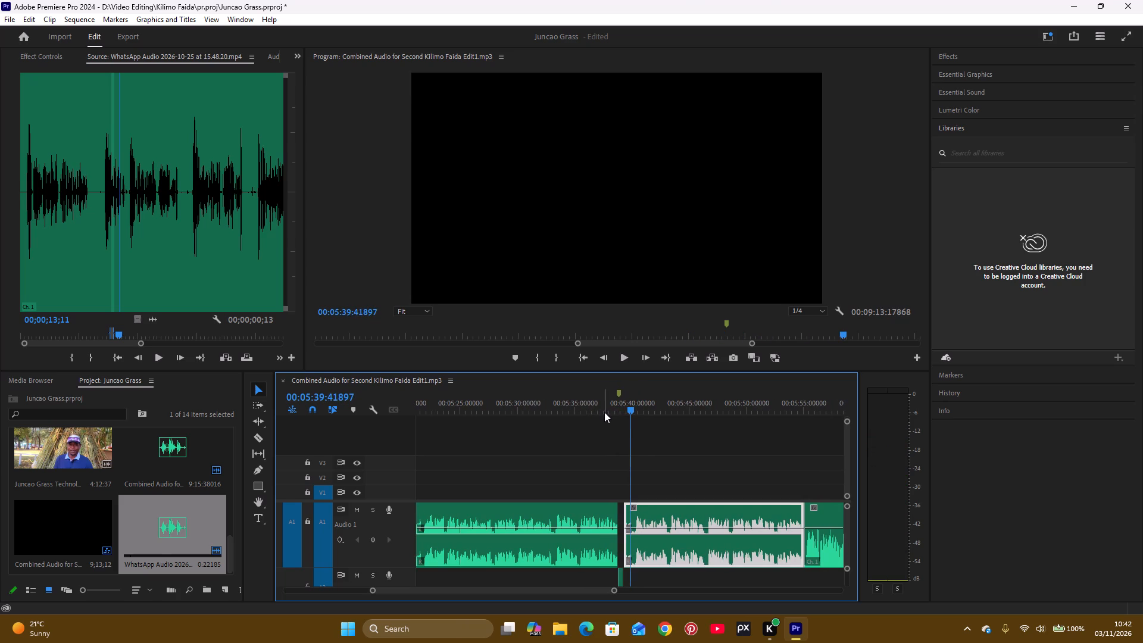
key("ctrl+z")
key("ctrl+z")
key("ctrl+z")
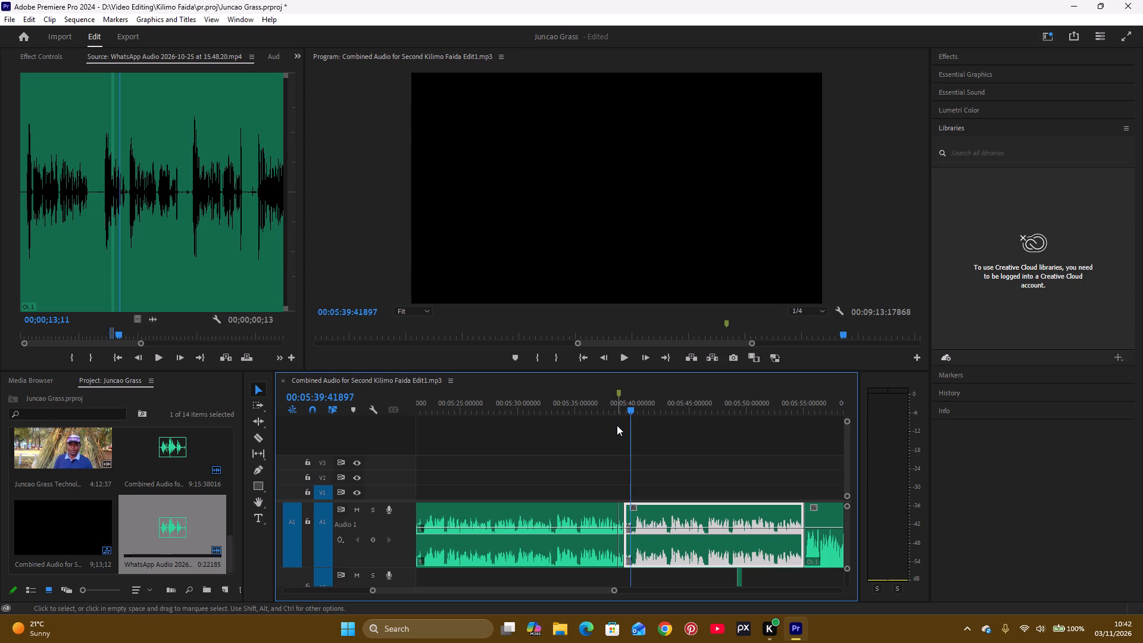
key("ctrl+z")
key("ctrl+z")
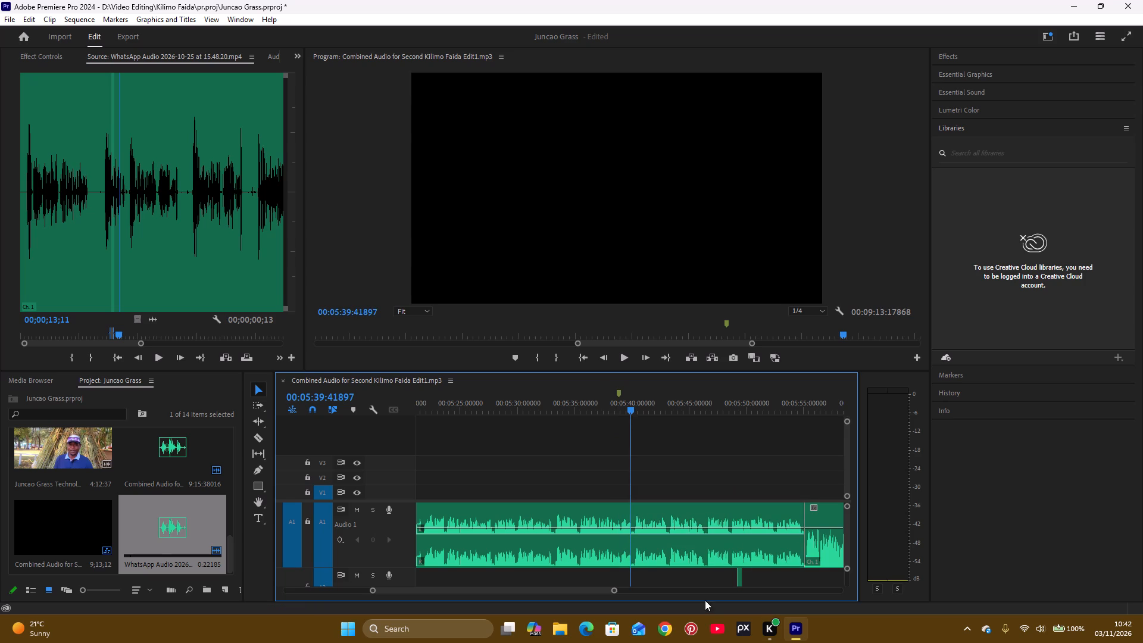
Delete the short WhatsApp excerpt left on the lower audio track near 00:05:49.
left_click(739, 582)
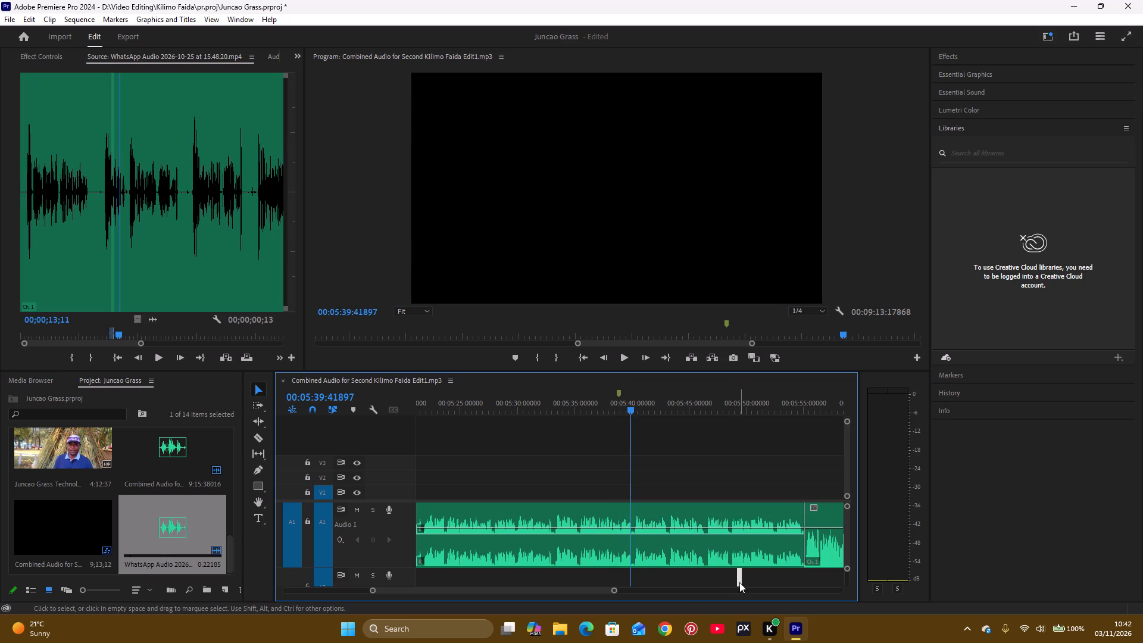
key("Delete")
Play back the uncut narration around the marker near 00:05:39 to review the original wording.
key("space")
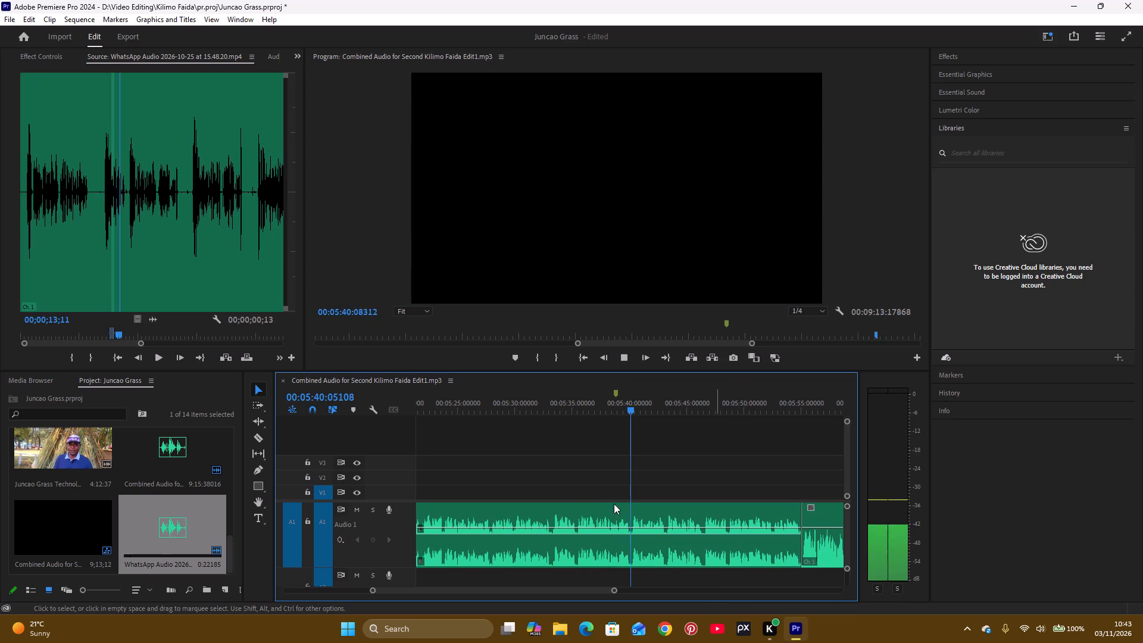
key("space")
left_click(581, 415)
left_click(591, 408)
key("space")
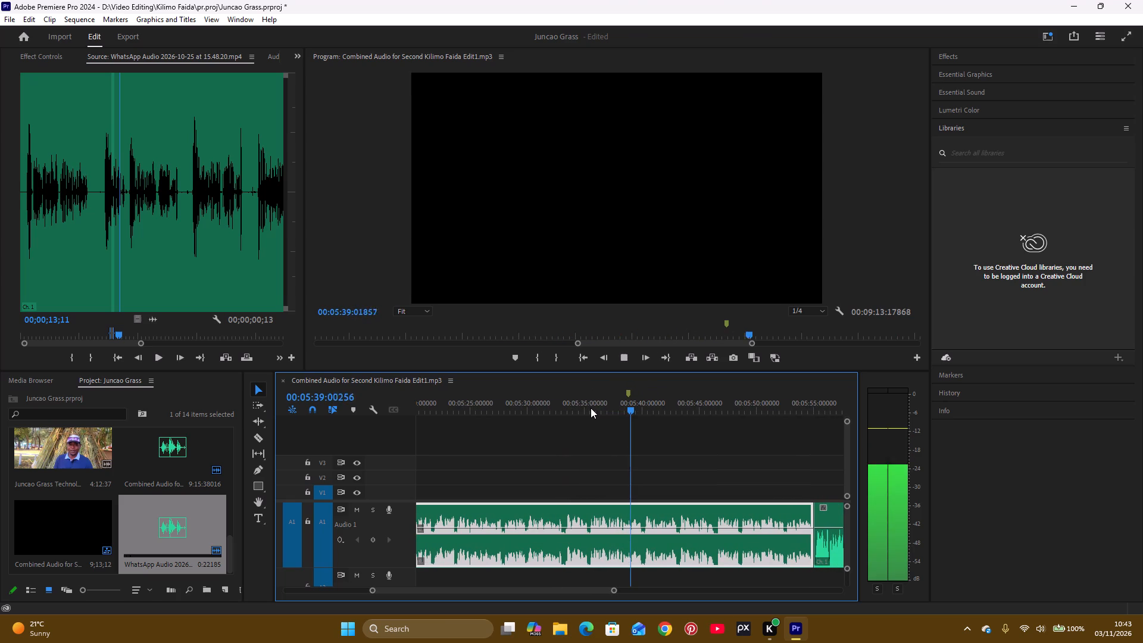
key("space")
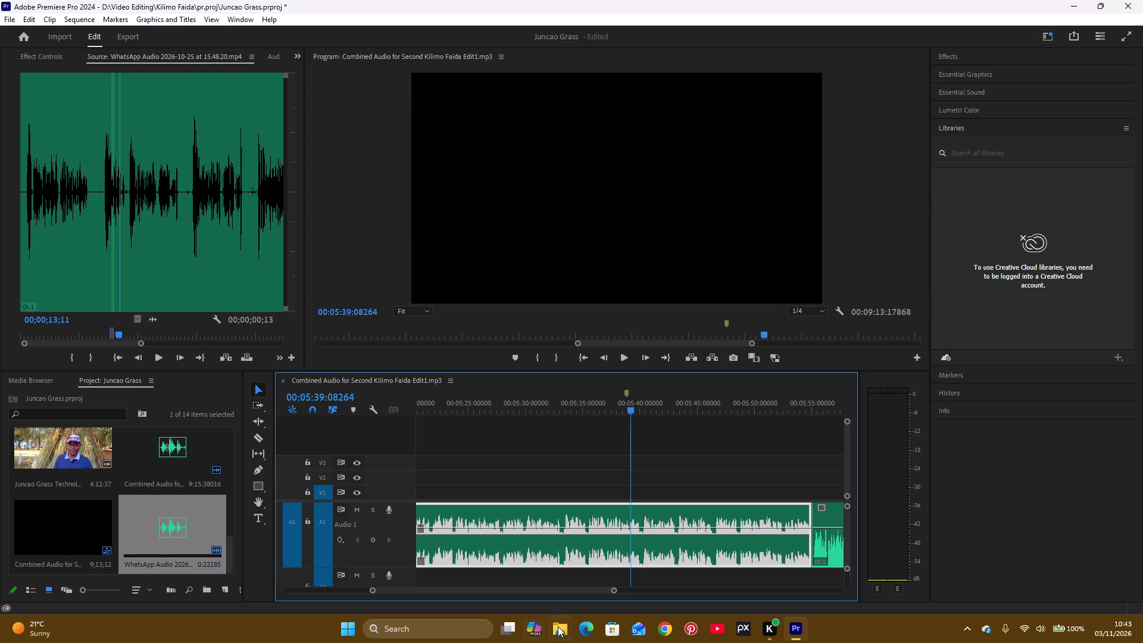
Listen to the narration around the markers near 00:06:13 and 00:07:09.
left_click_drag(613, 589, 647, 589)
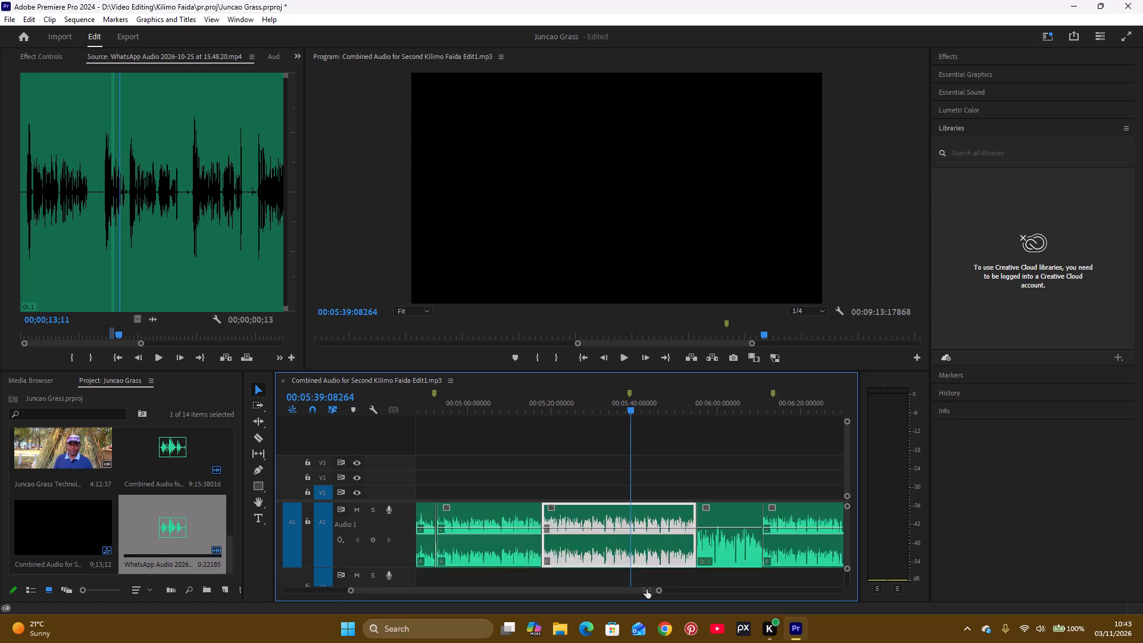
left_click_drag(647, 589, 701, 589)
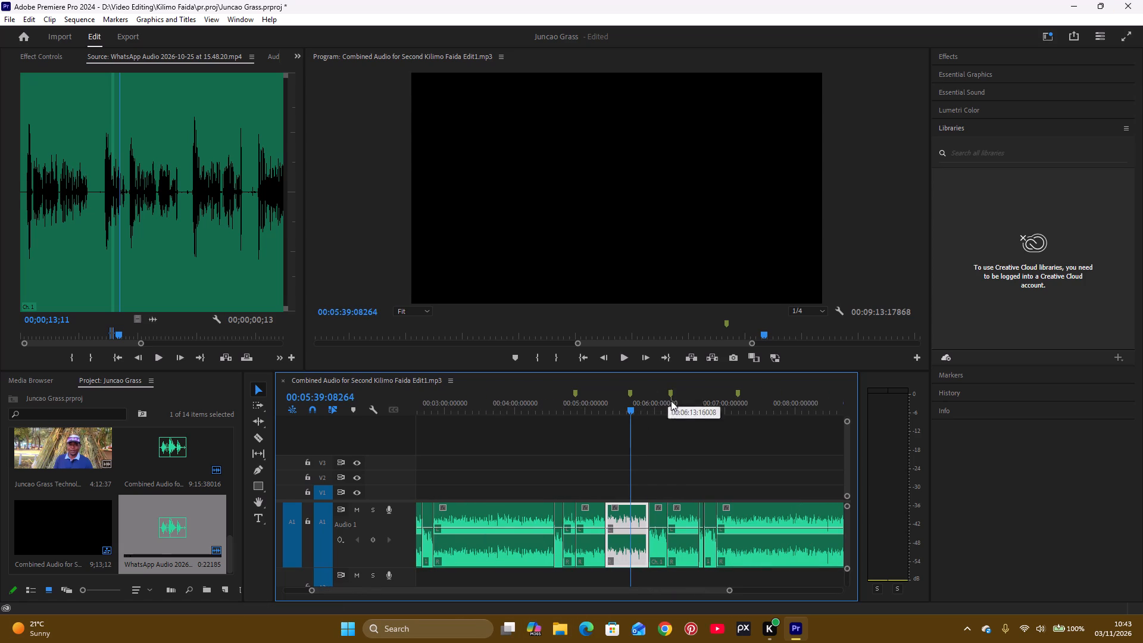
left_click(671, 401)
key("space")
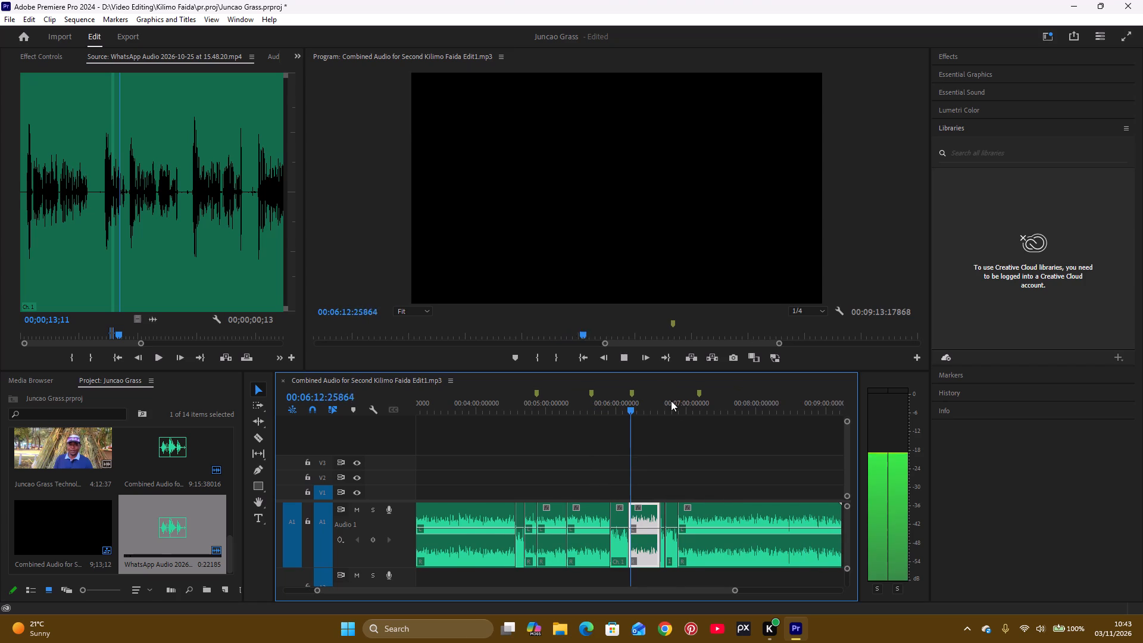
key("space")
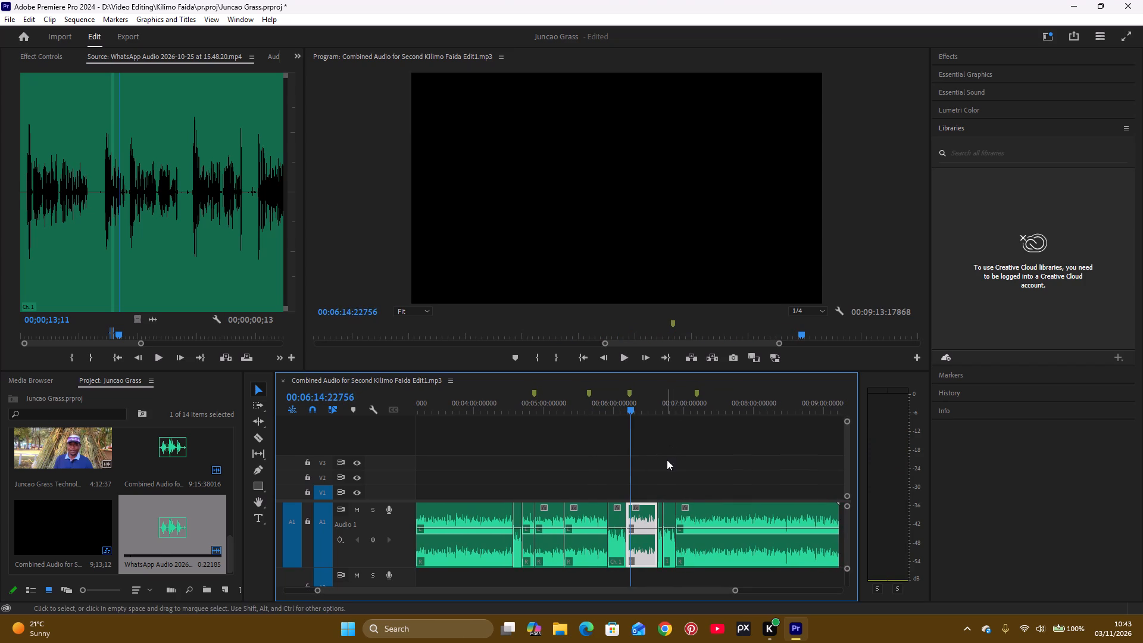
left_click(625, 407)
key("space")
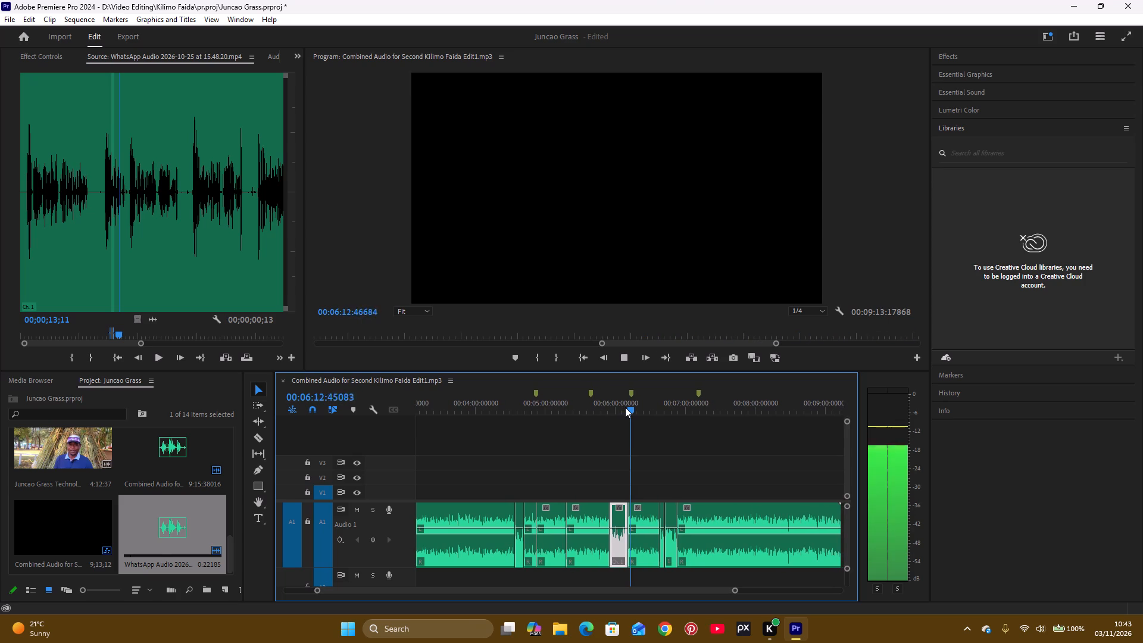
key("space")
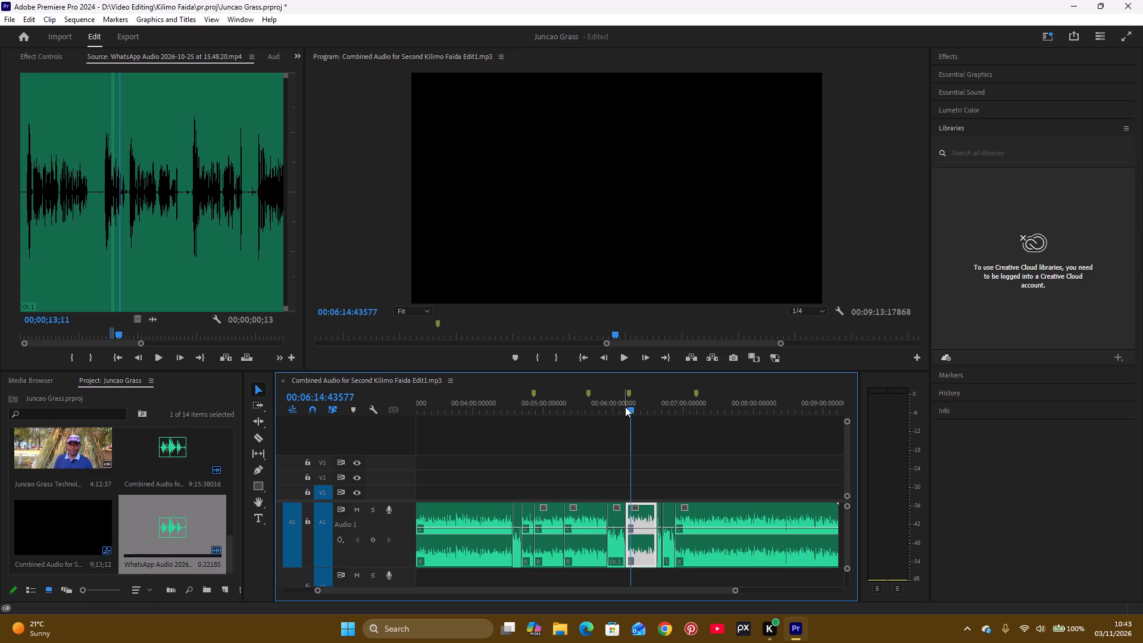
left_click(695, 408)
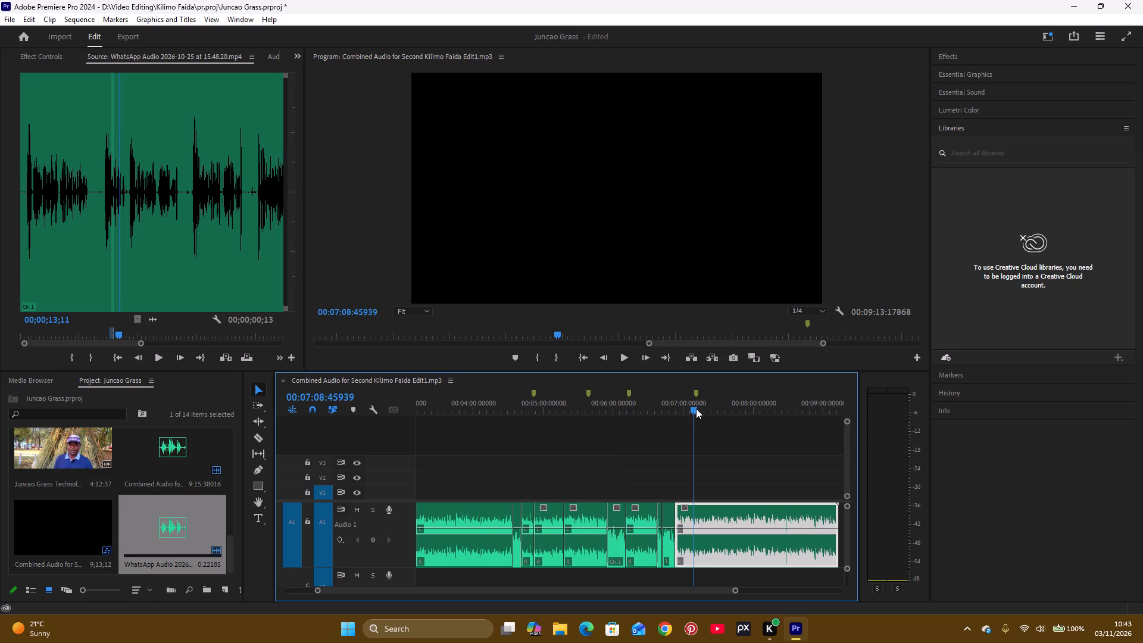
key("space")
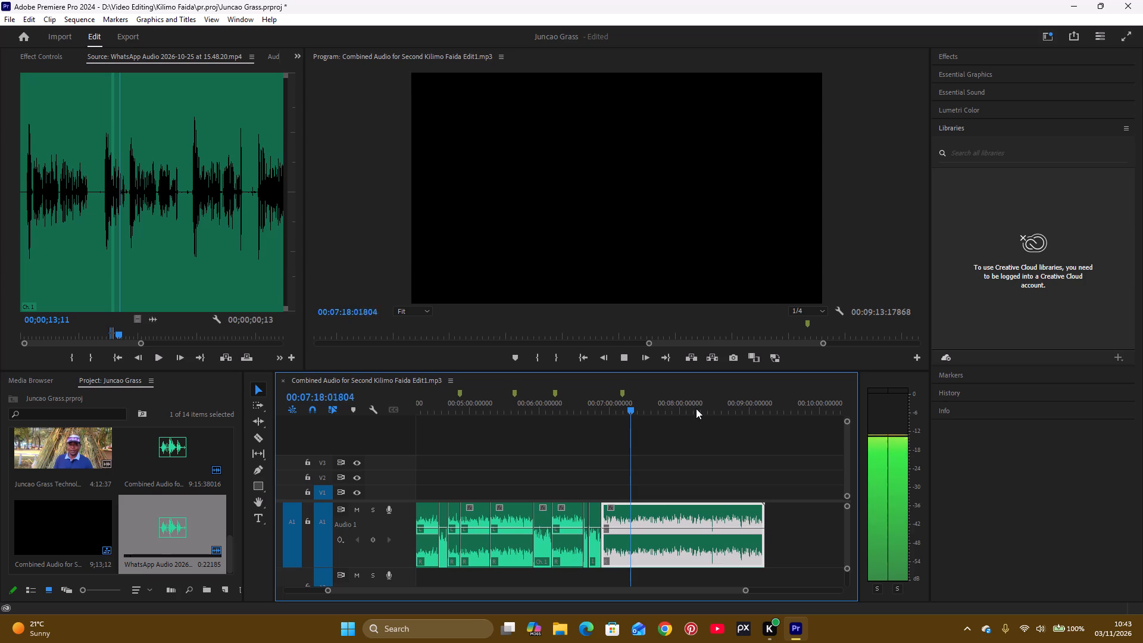
key("space")
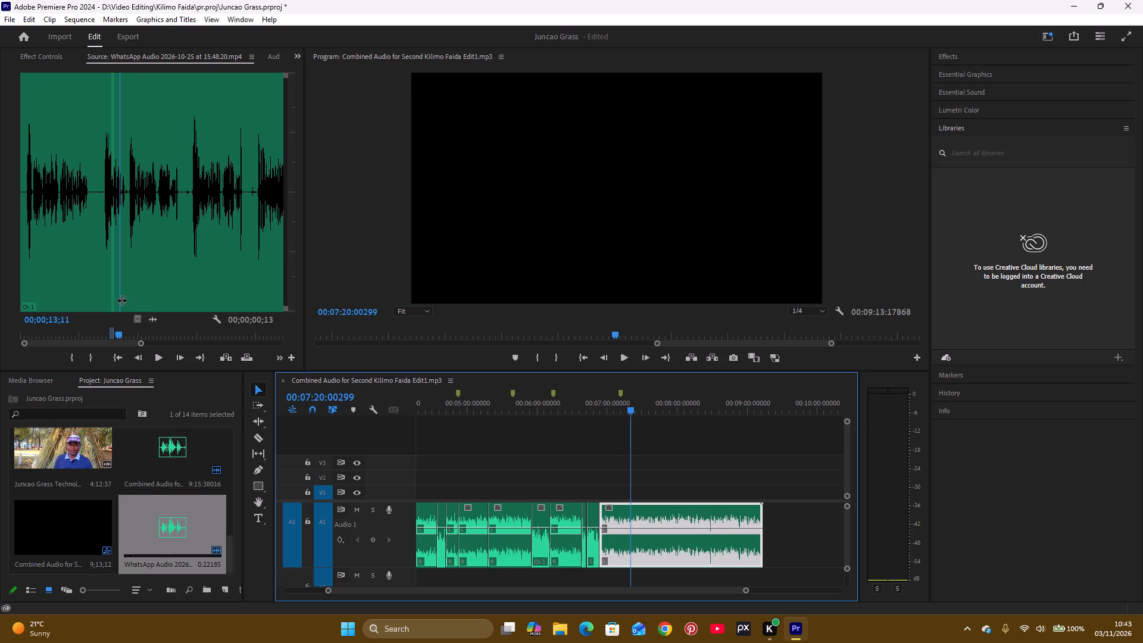
Listen through the timeline from about 00:06:28 to 00:06:45 to review the WhatsApp passages already placed there.
left_click_drag(120, 301, 129, 307)
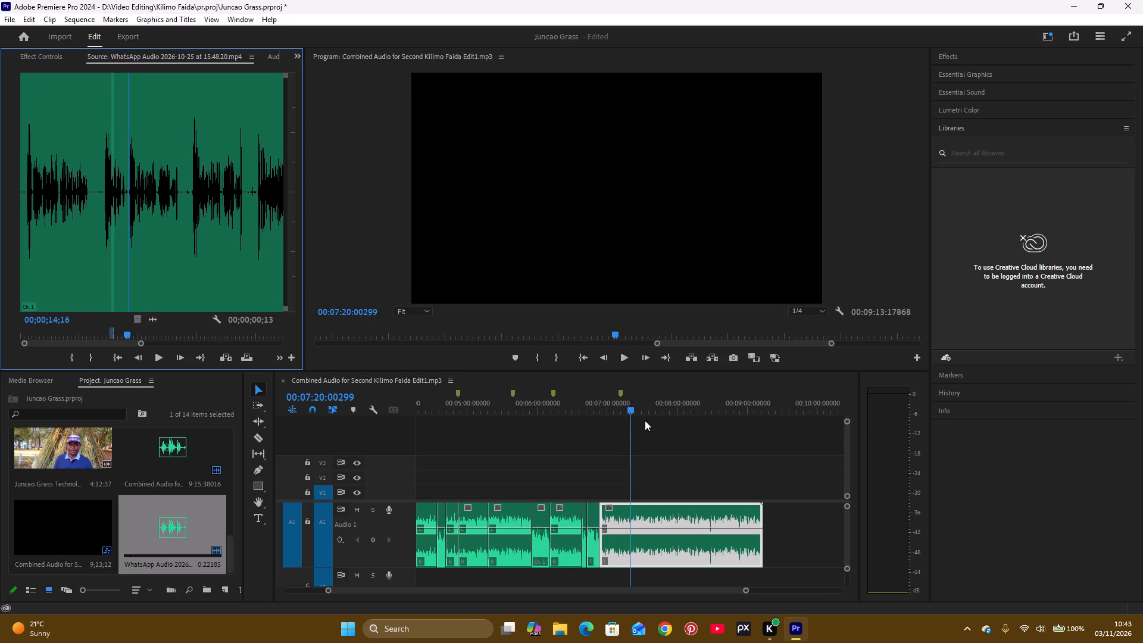
left_click(570, 404)
key("space")
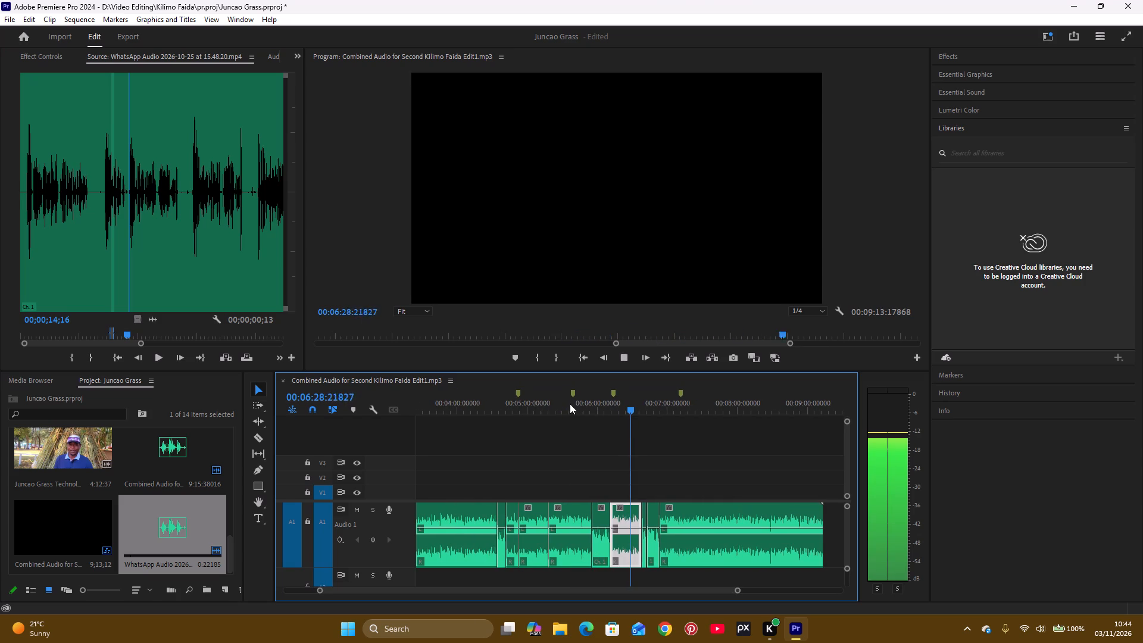
left_click(636, 413)
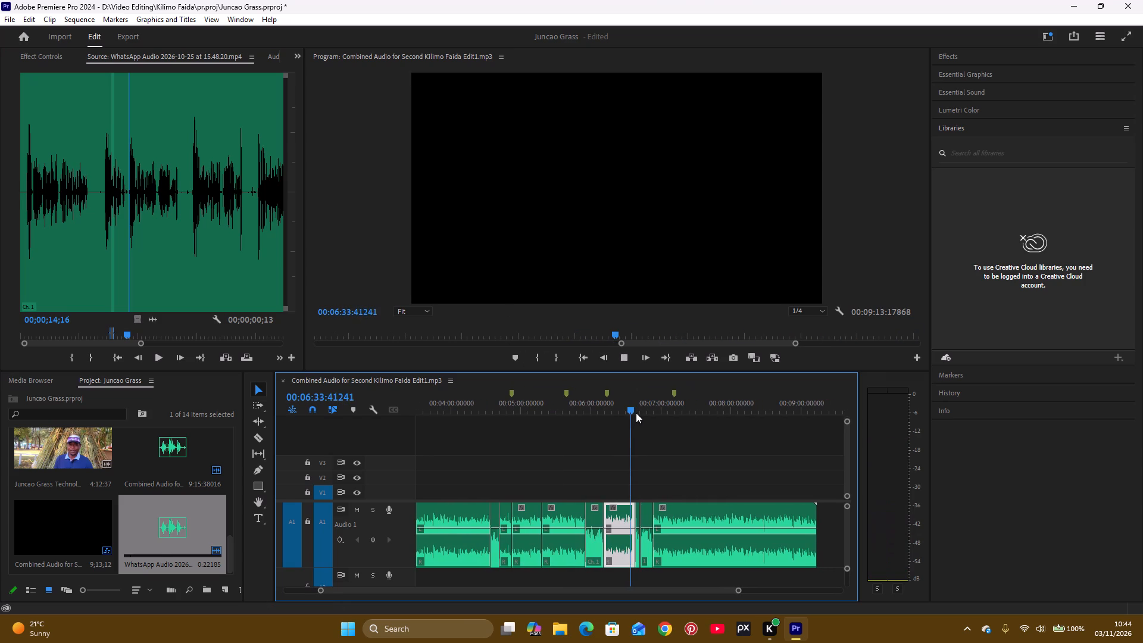
left_click(636, 408)
left_click_drag(636, 408, 641, 407)
left_click(633, 407)
key("space")
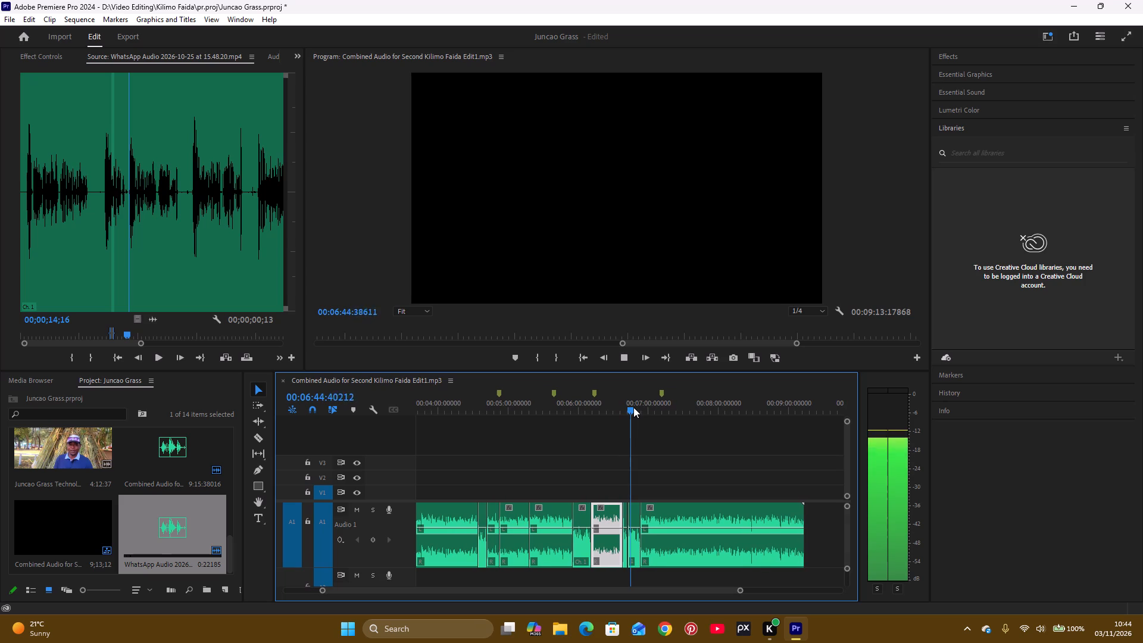
key("space")
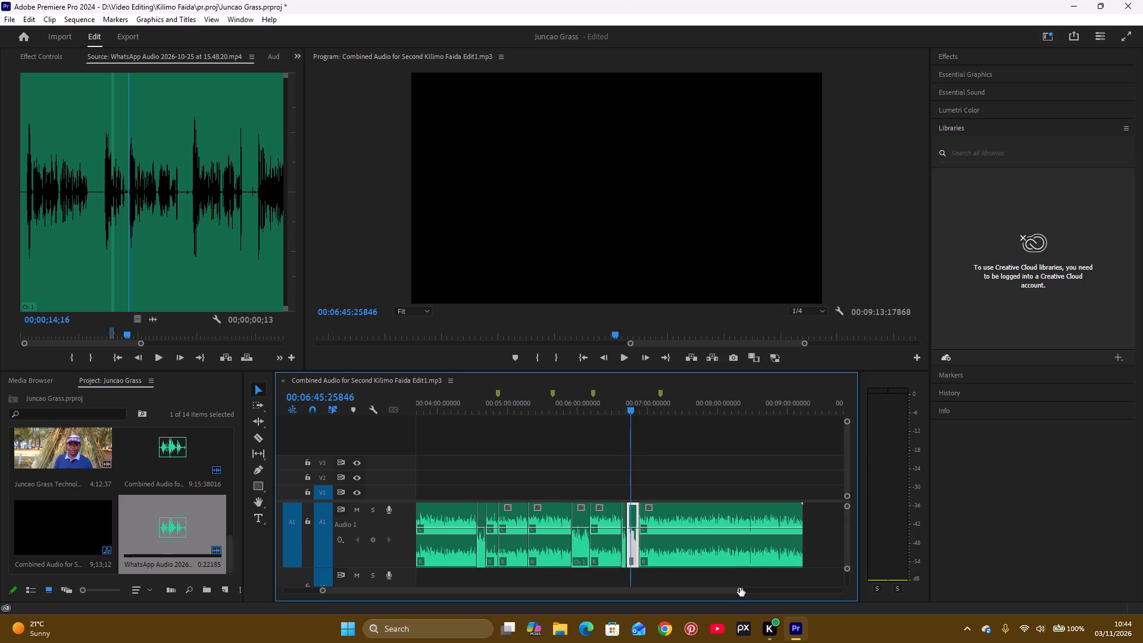
Copy the short WhatsApp segment at about 00:06:42 on the first audio track.
left_click_drag(740, 588, 700, 605)
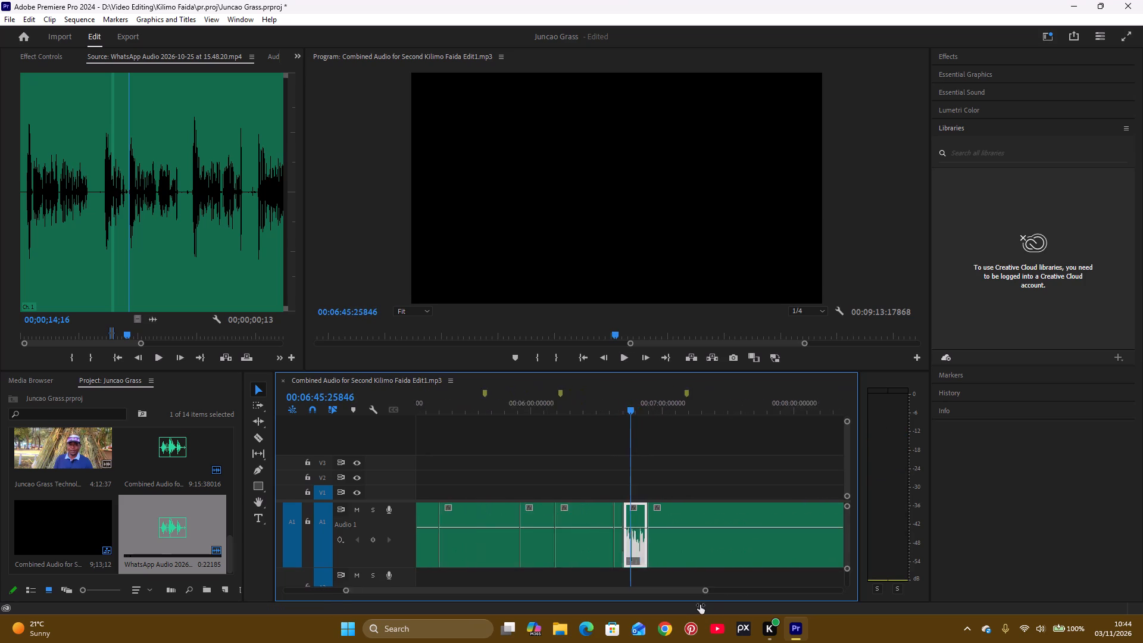
left_click_drag(700, 605, 609, 626)
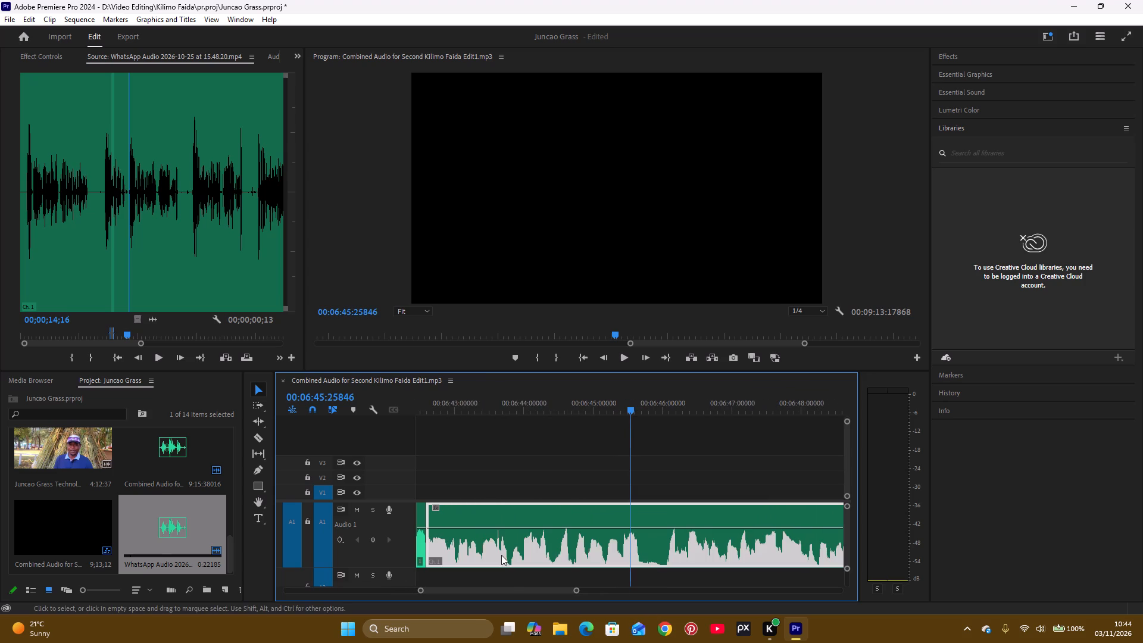
left_click(513, 588)
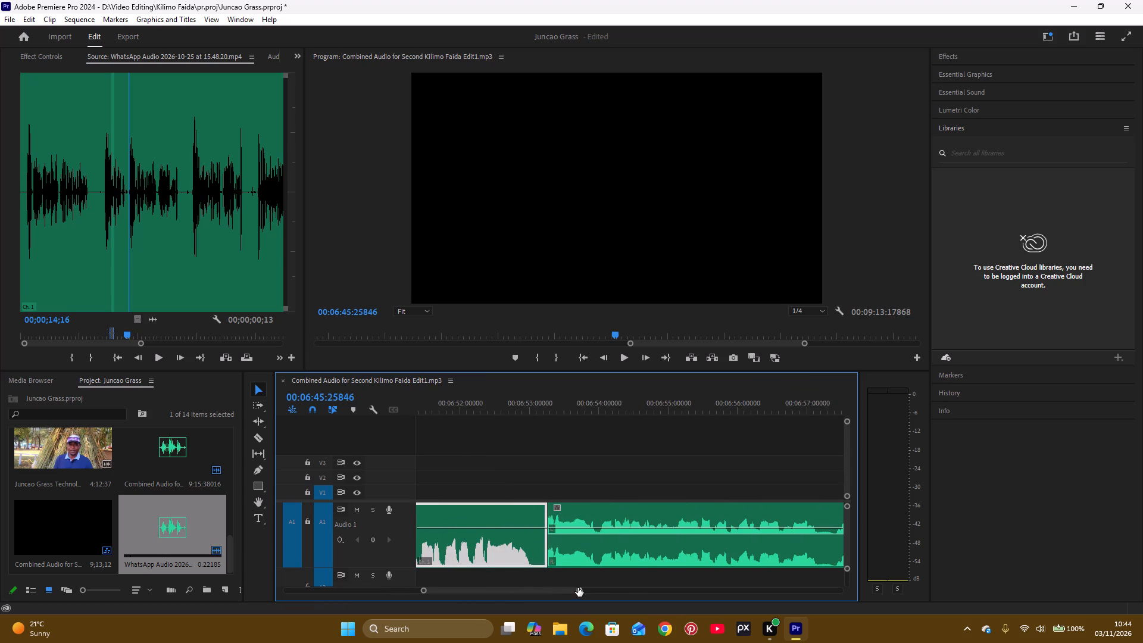
left_click_drag(578, 588, 591, 589)
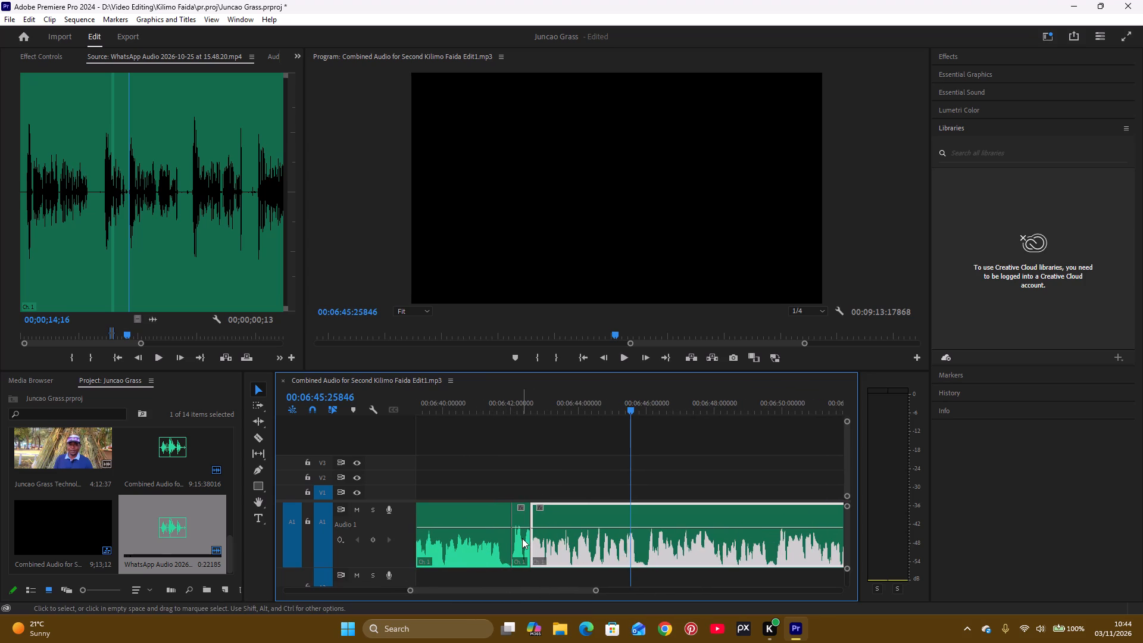
left_click(522, 541)
key("ctrl+c")
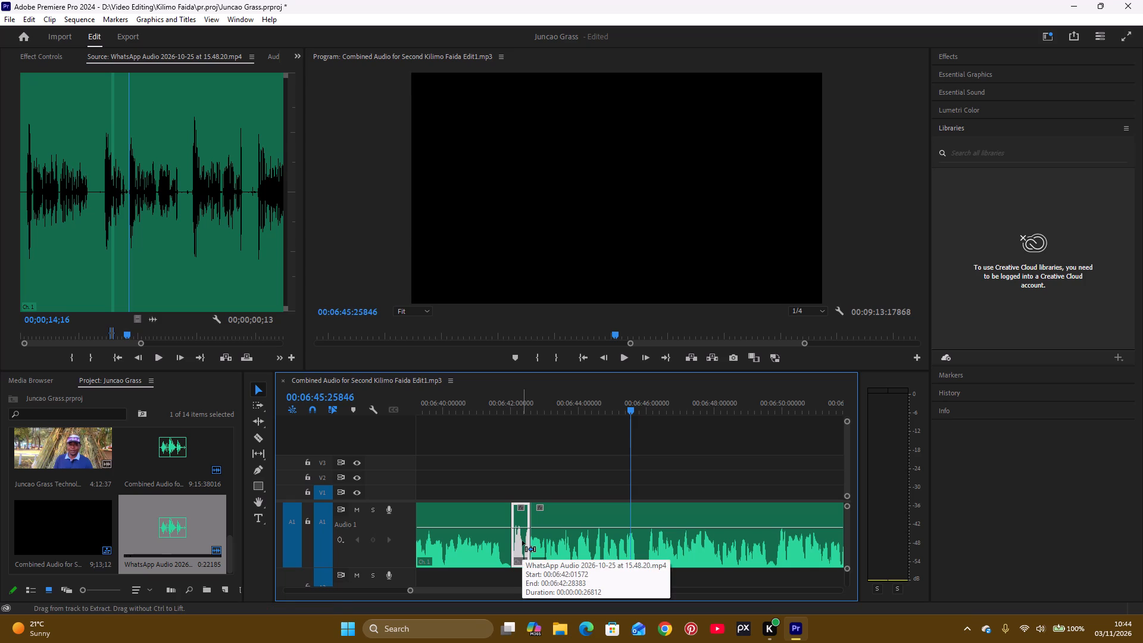
key("ctrl+c")
key("ctrl+c")
Paste the copied WhatsApp segment past the end of the narration, at about 00:09:48.
left_click_drag(599, 591, 598, 589)
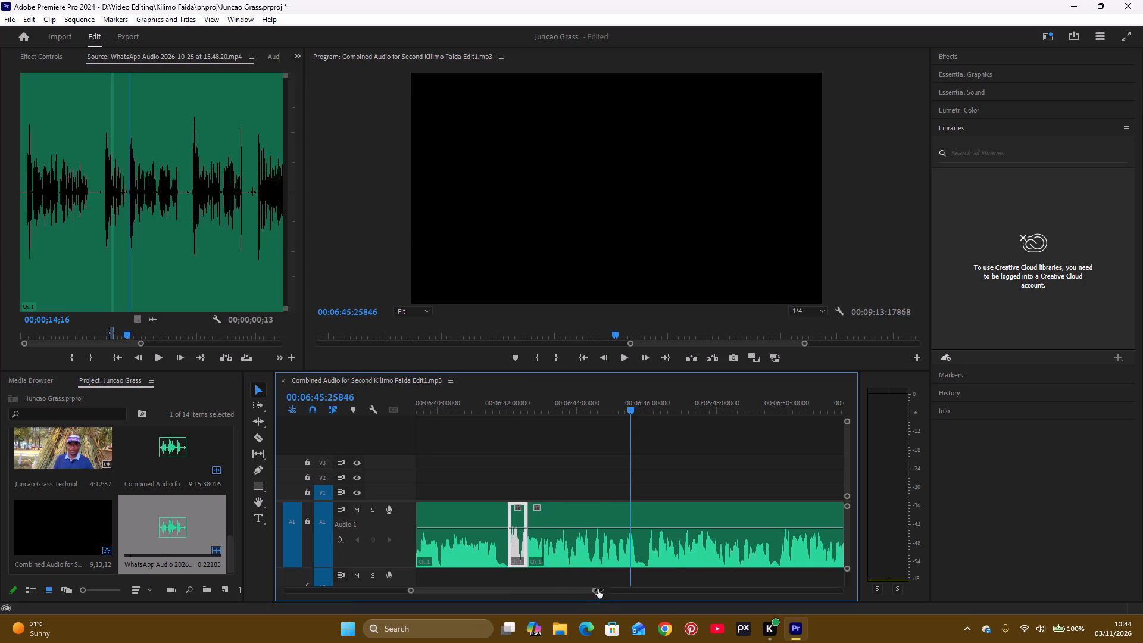
left_click_drag(598, 589, 739, 597)
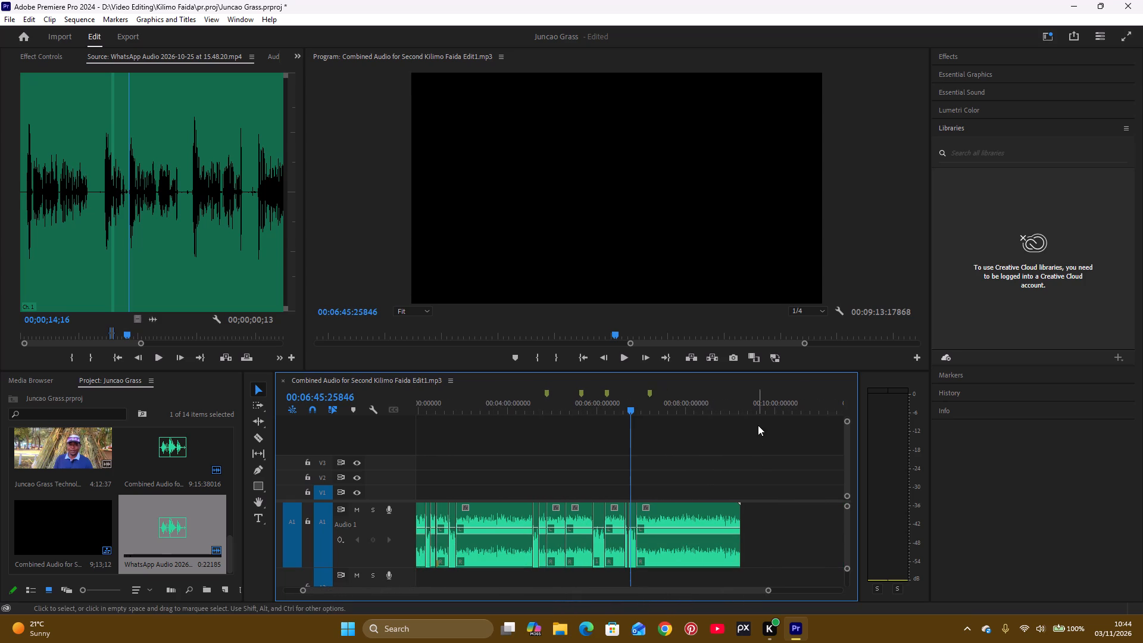
left_click(767, 408)
key("ctrl+v")
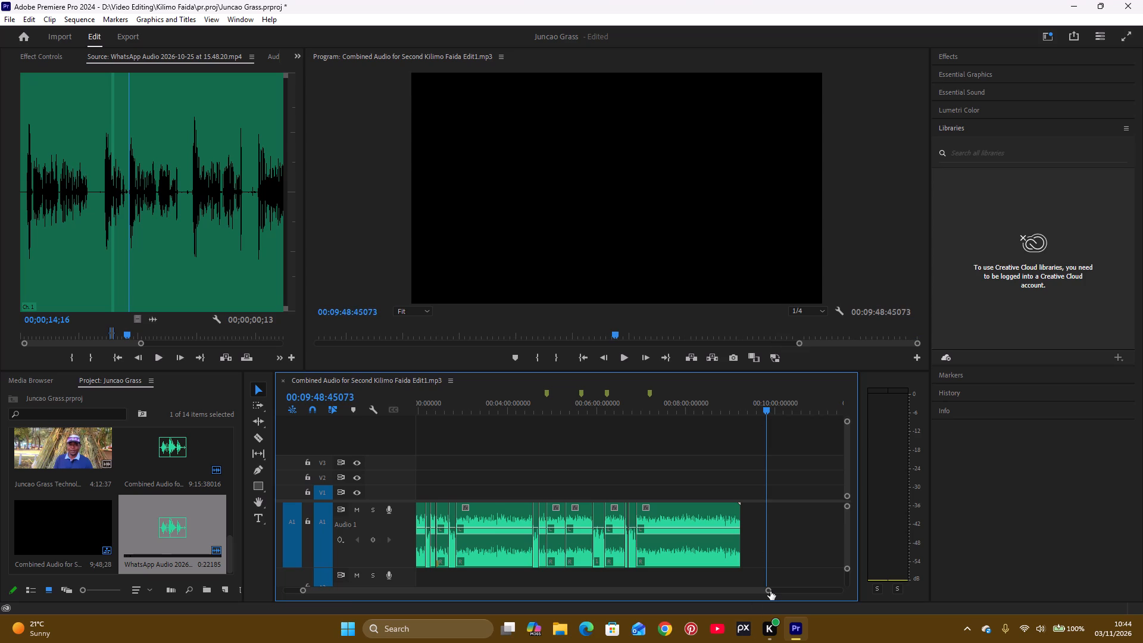
Move the pasted WhatsApp segment onto the second audio track, at about 00:09:19.
left_click_drag(770, 591, 707, 616)
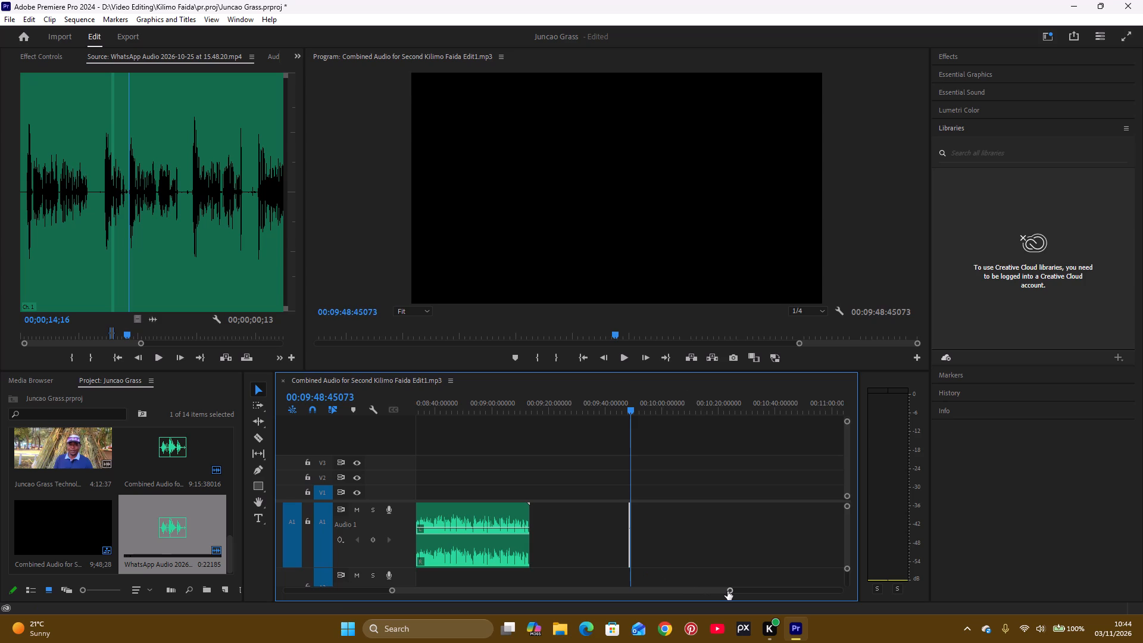
left_click_drag(727, 591, 702, 596)
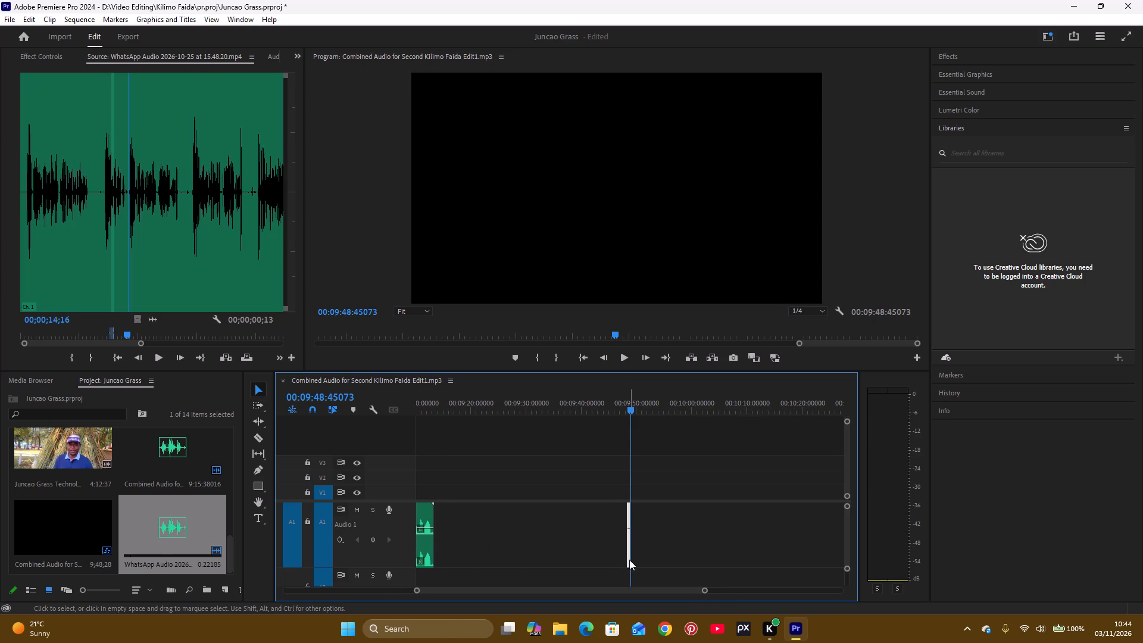
left_click_drag(629, 560, 522, 588)
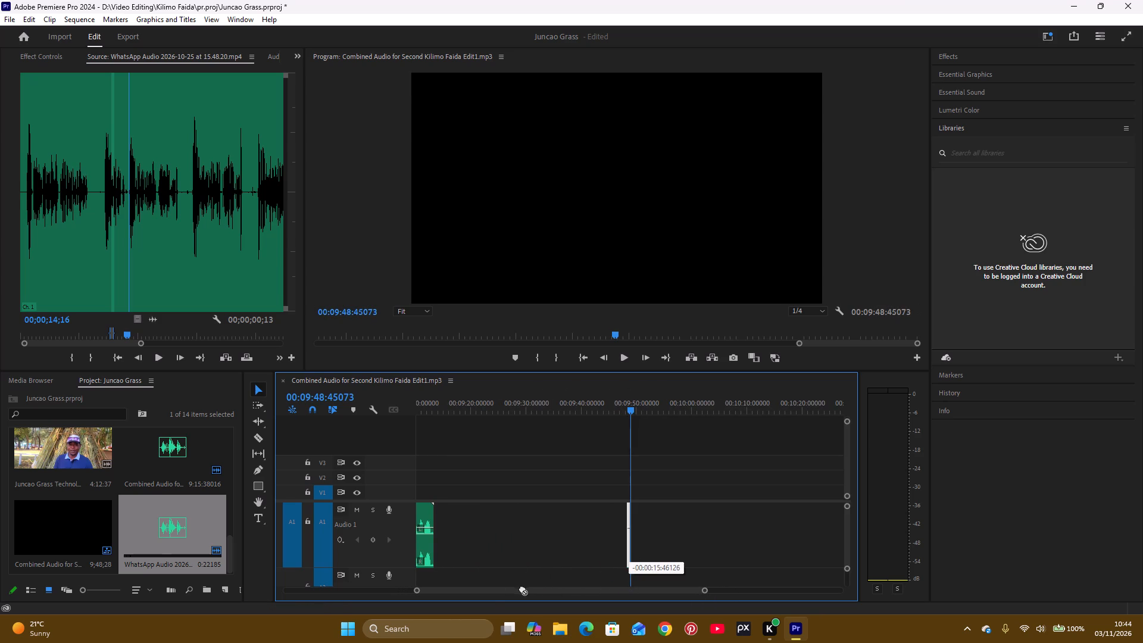
left_click_drag(522, 588, 464, 584)
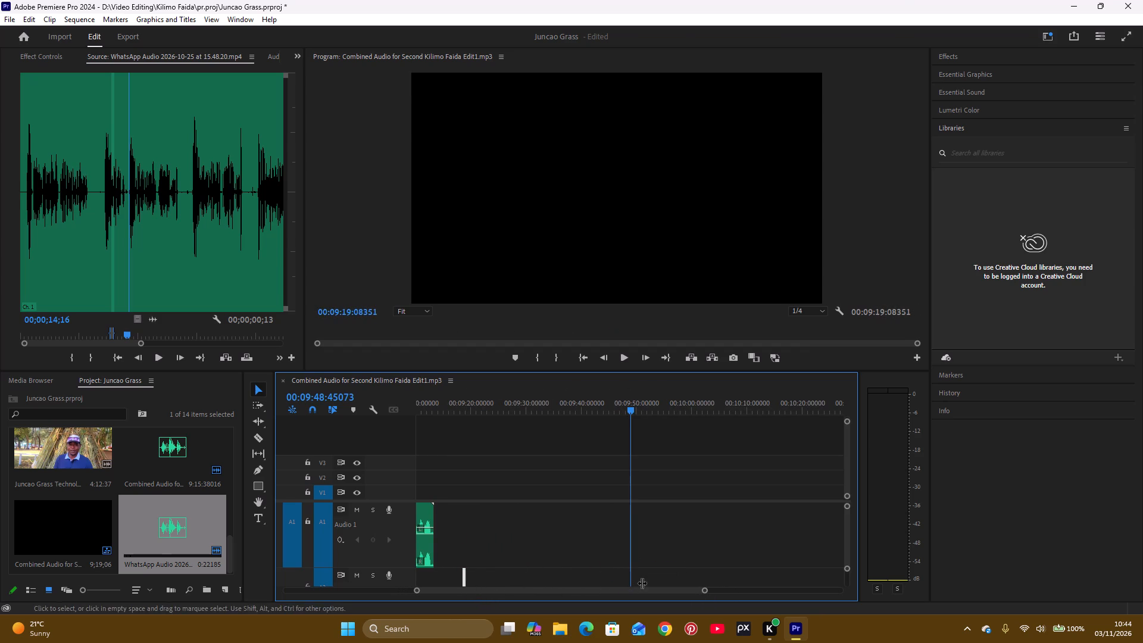
Shift the WhatsApp segment back along the second audio track to about 00:06:50, beneath the WhatsApp passages already placed.
left_click_drag(705, 590, 706, 590)
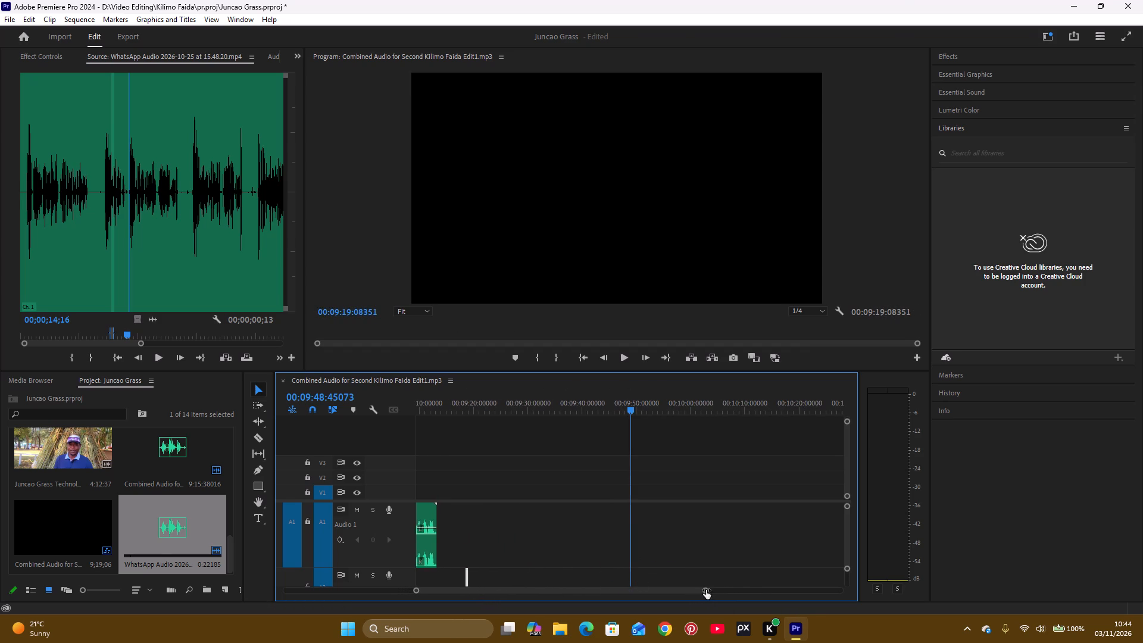
left_click_drag(706, 590, 700, 608)
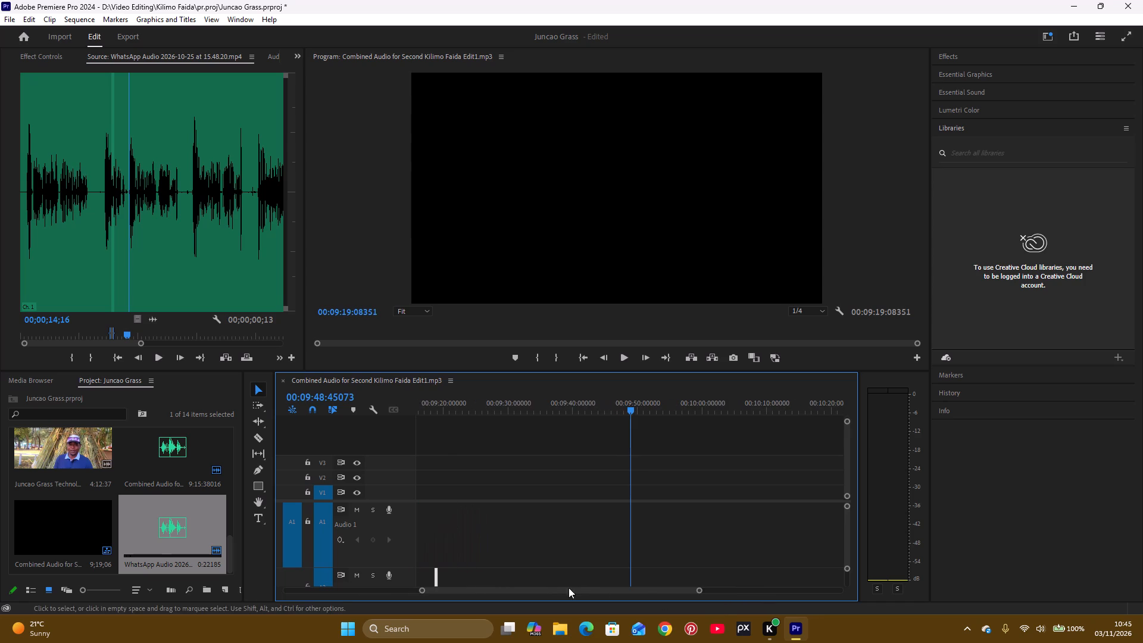
left_click_drag(436, 578, 395, 581)
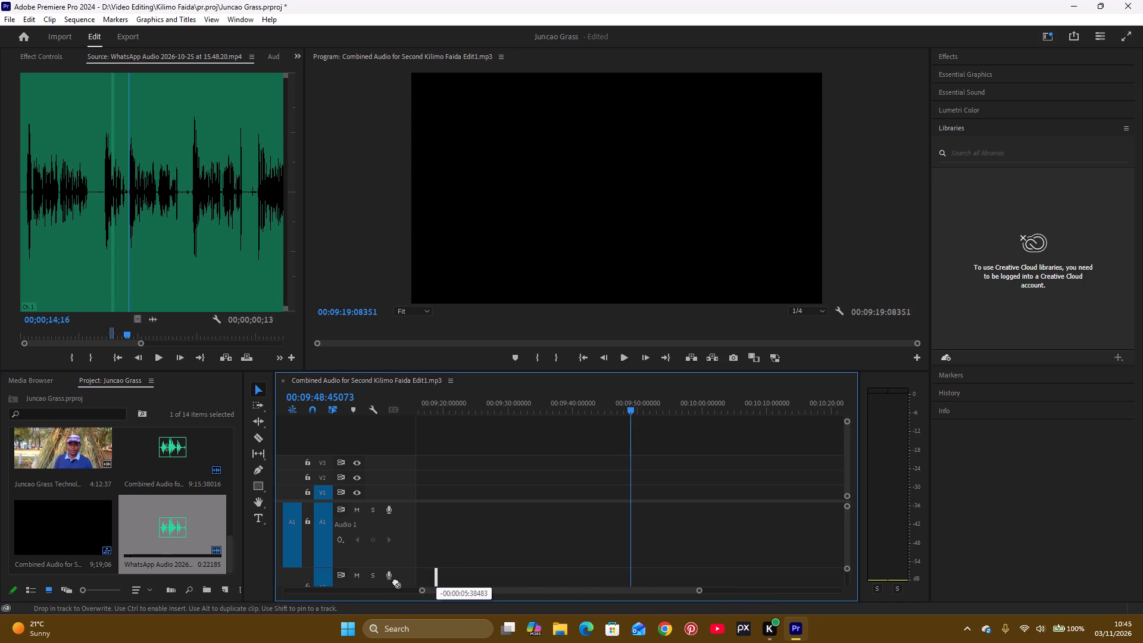
left_click_drag(395, 581, 420, 582)
left_click_drag(451, 590, 442, 590)
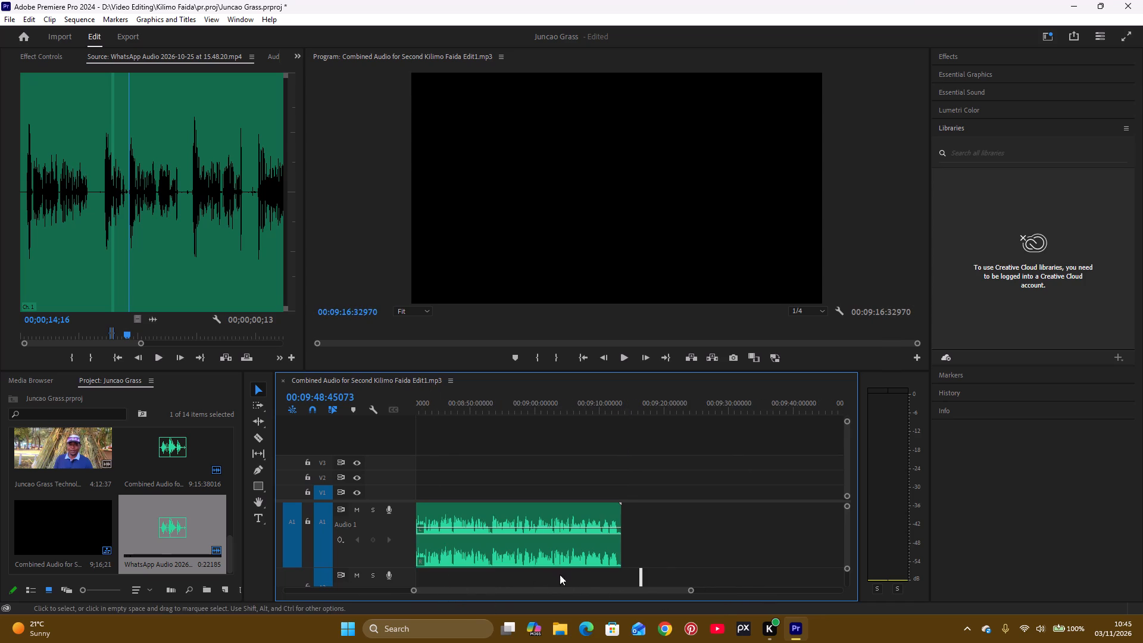
left_click_drag(641, 578, 627, 582)
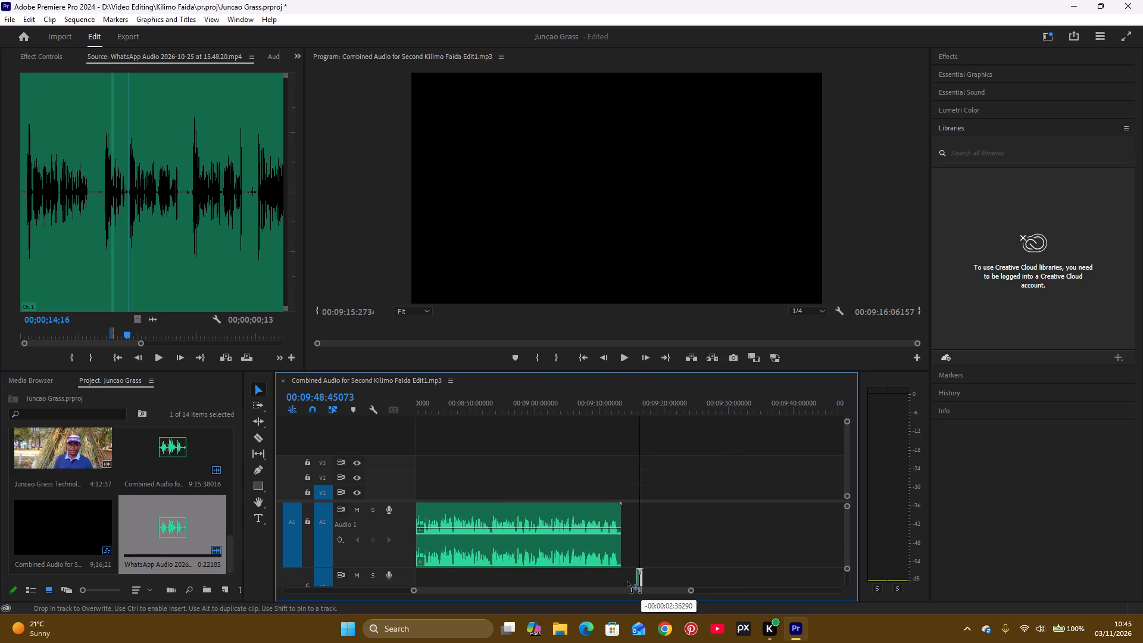
left_click_drag(627, 582, 477, 582)
left_click(691, 589)
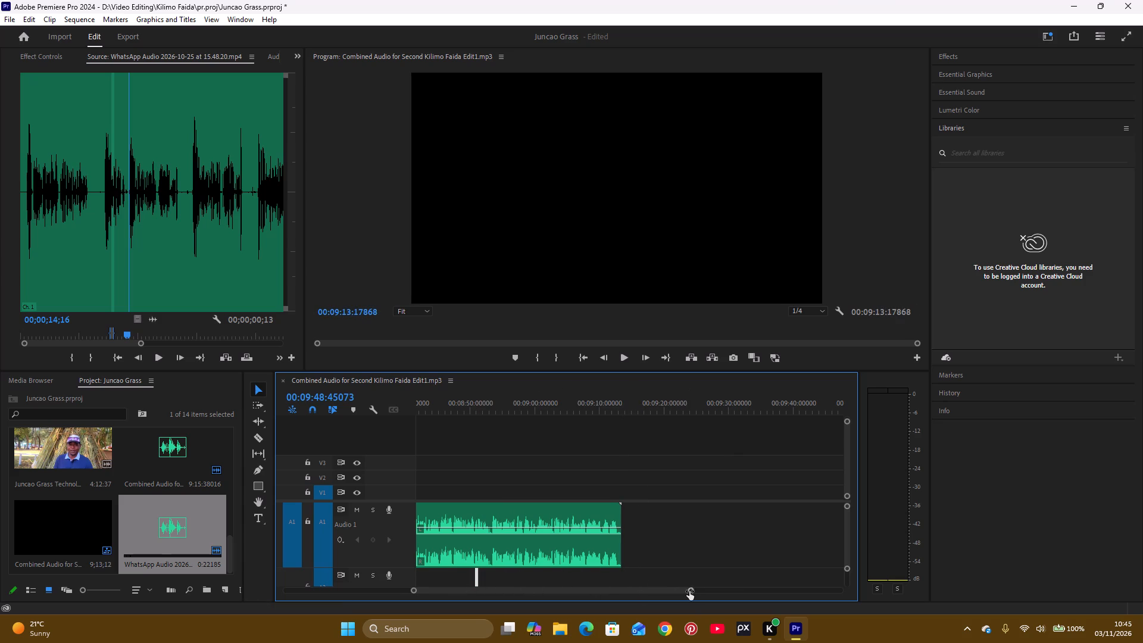
left_click(465, 415)
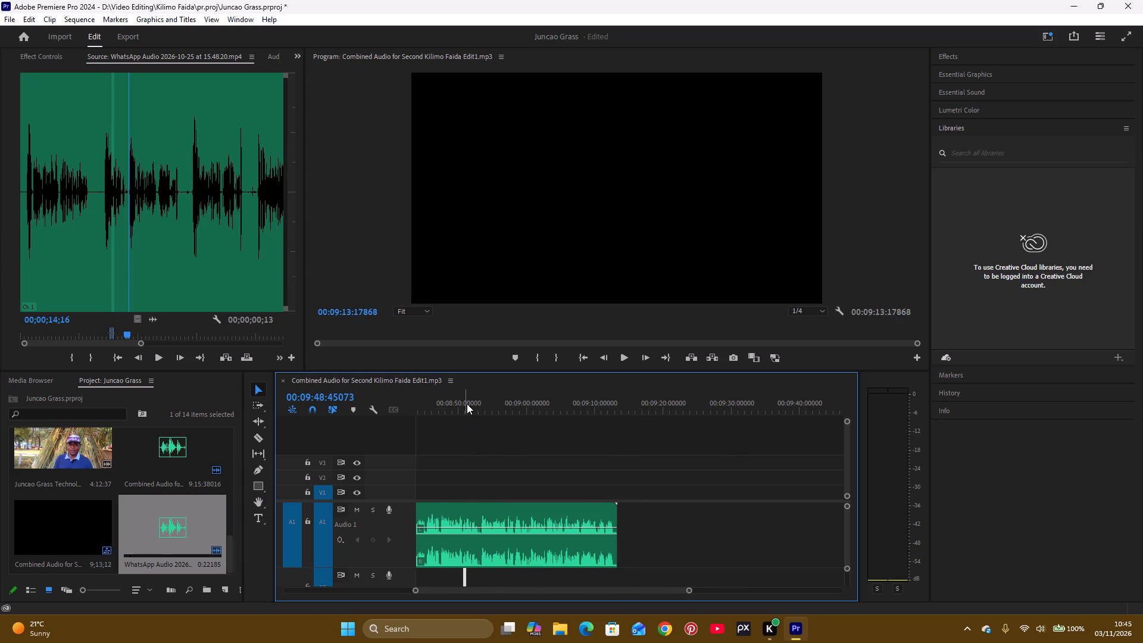
left_click(467, 404)
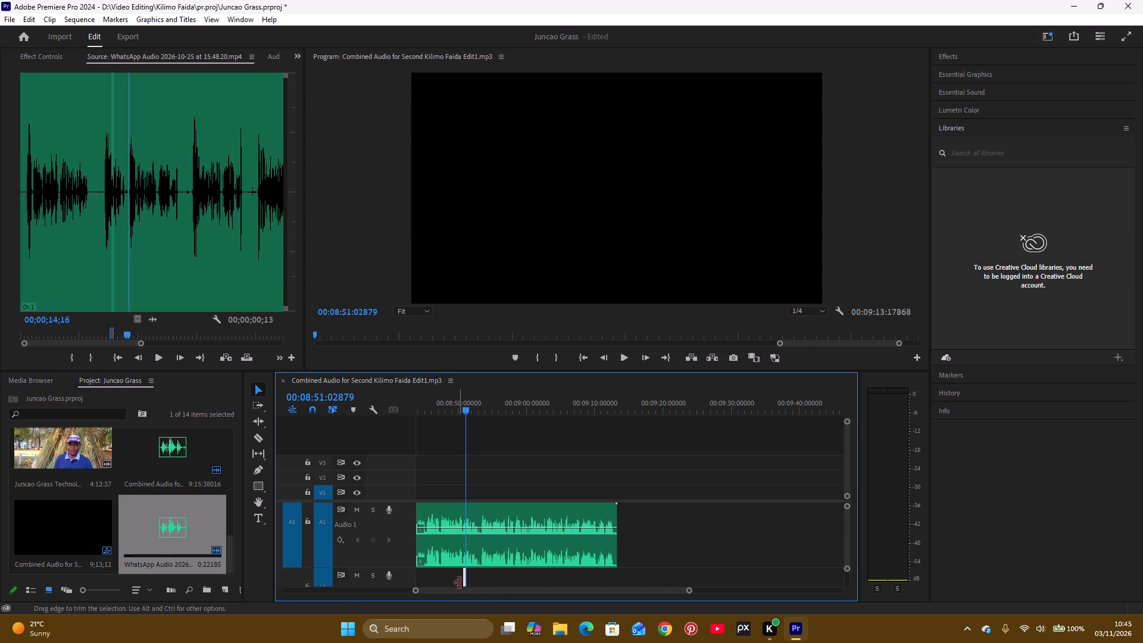
left_click_drag(464, 578, 417, 578)
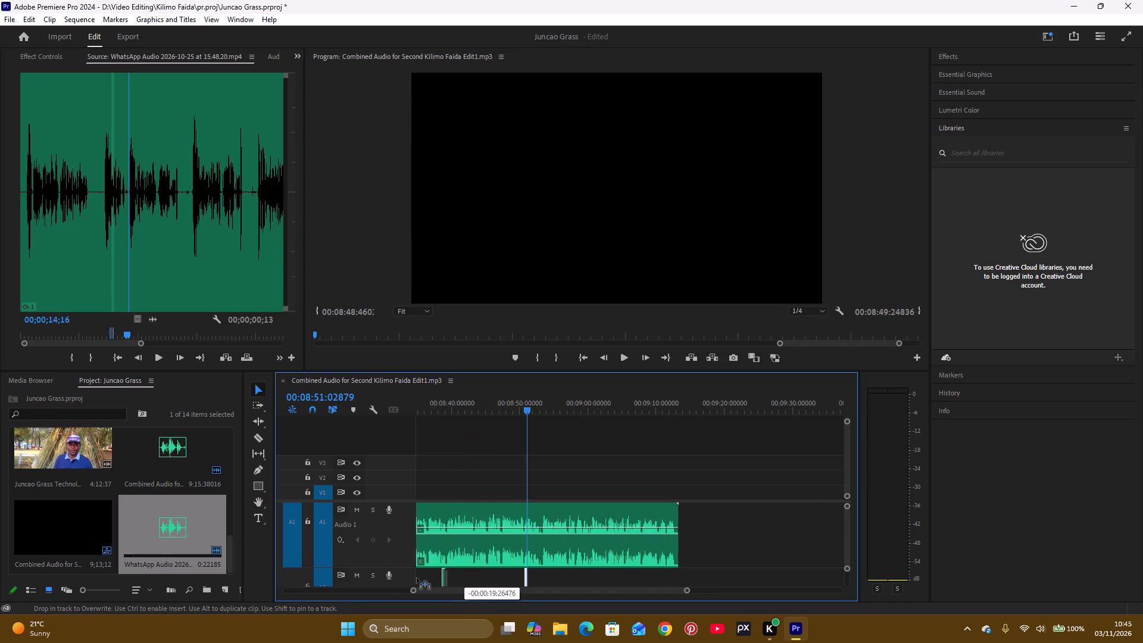
left_click_drag(417, 578, 488, 586)
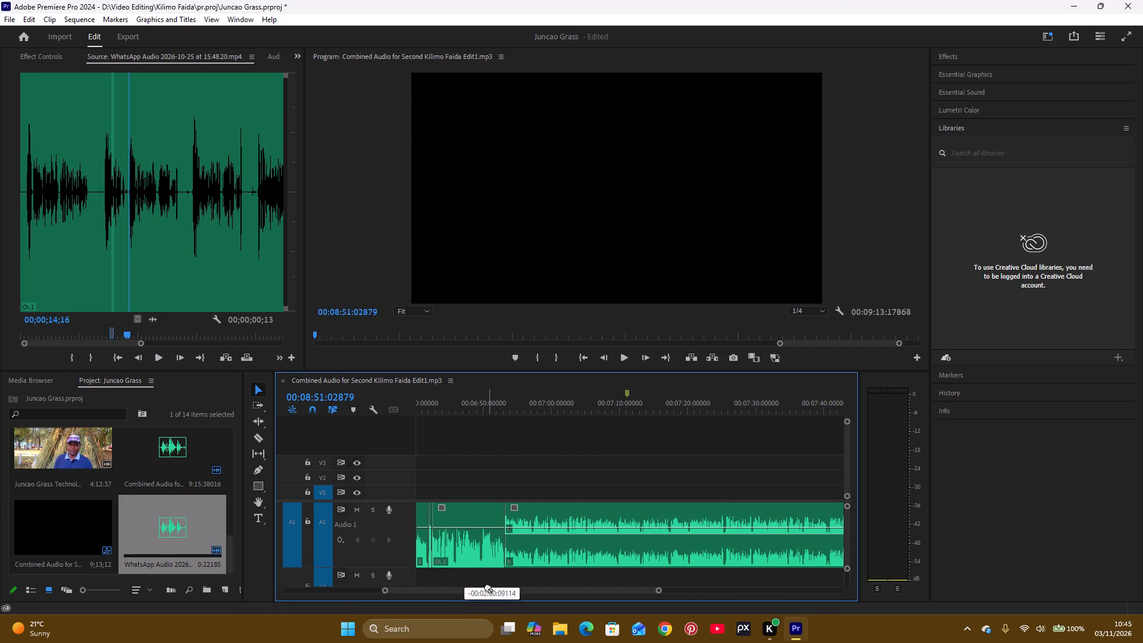
left_click_drag(488, 586, 488, 583)
Move the WhatsApp segment on the second audio track to the marker near 00:06:13.
left_click(465, 408)
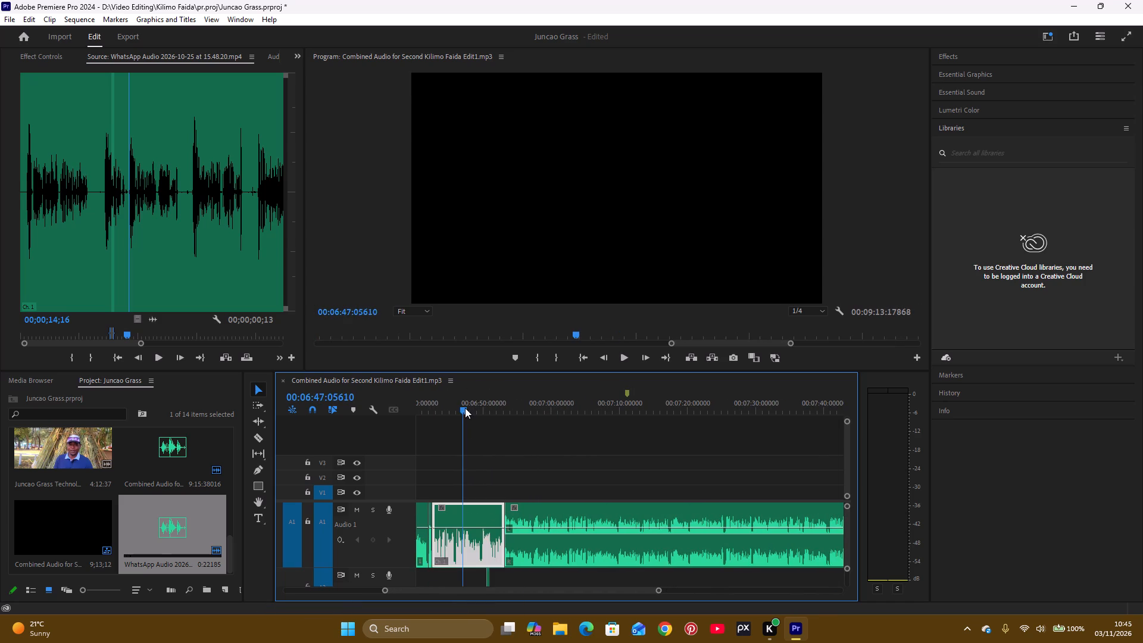
key("space")
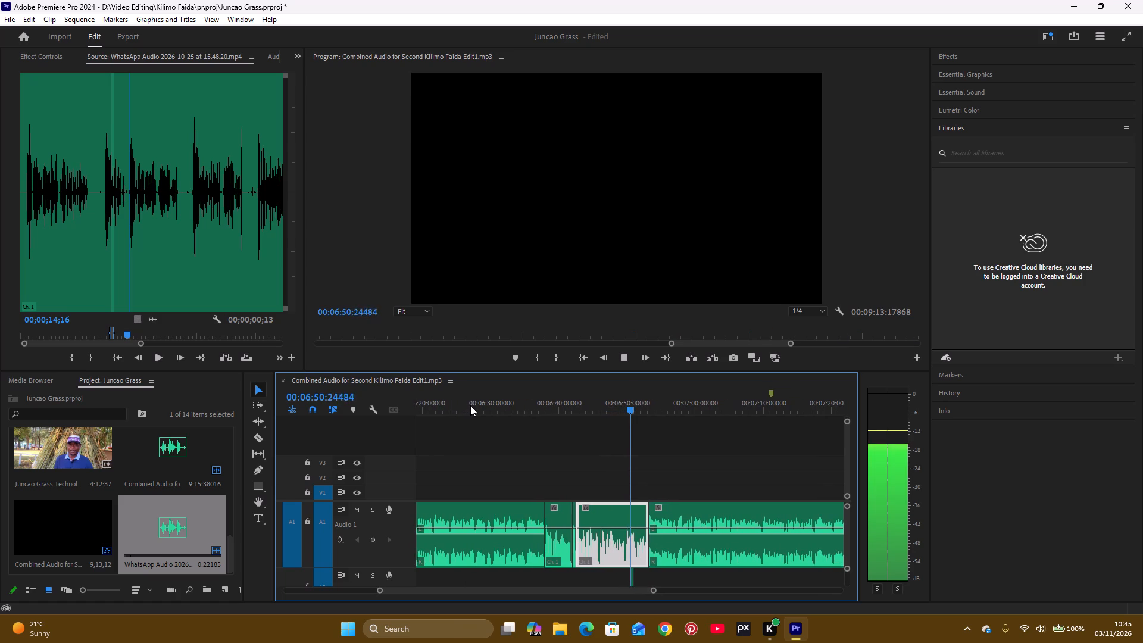
key("space")
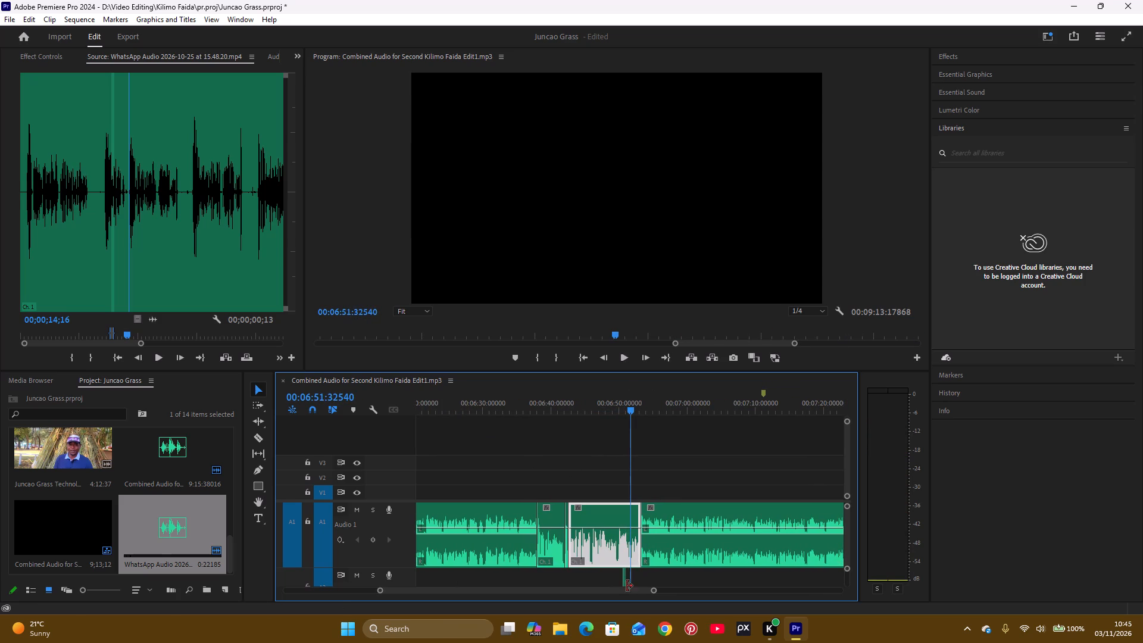
left_click_drag(623, 580, 508, 582)
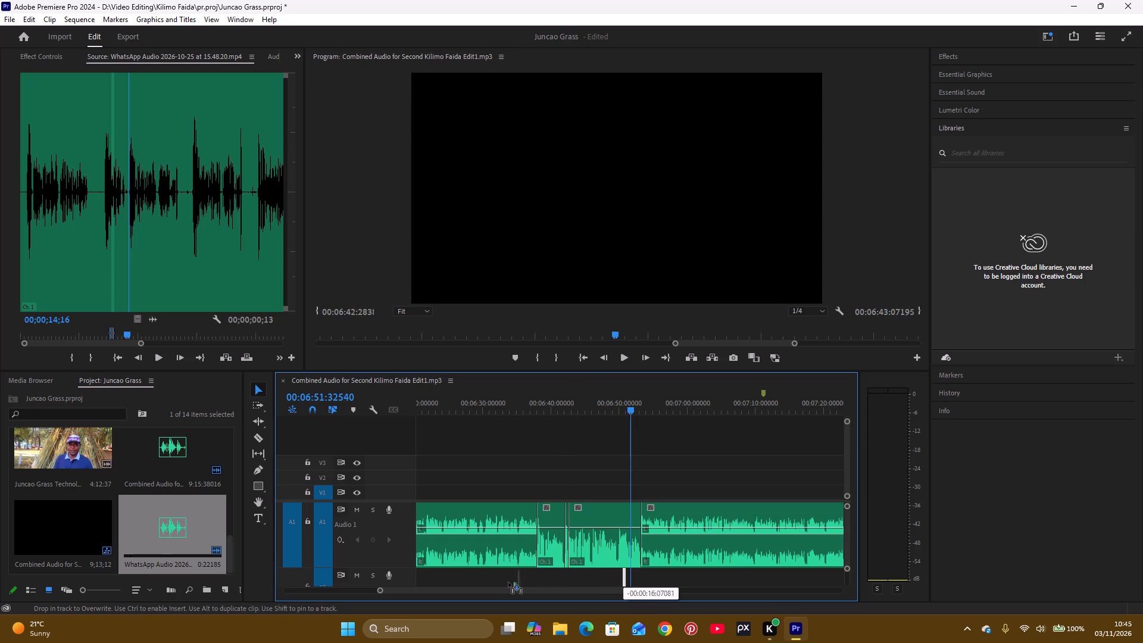
left_click_drag(508, 582, 445, 586)
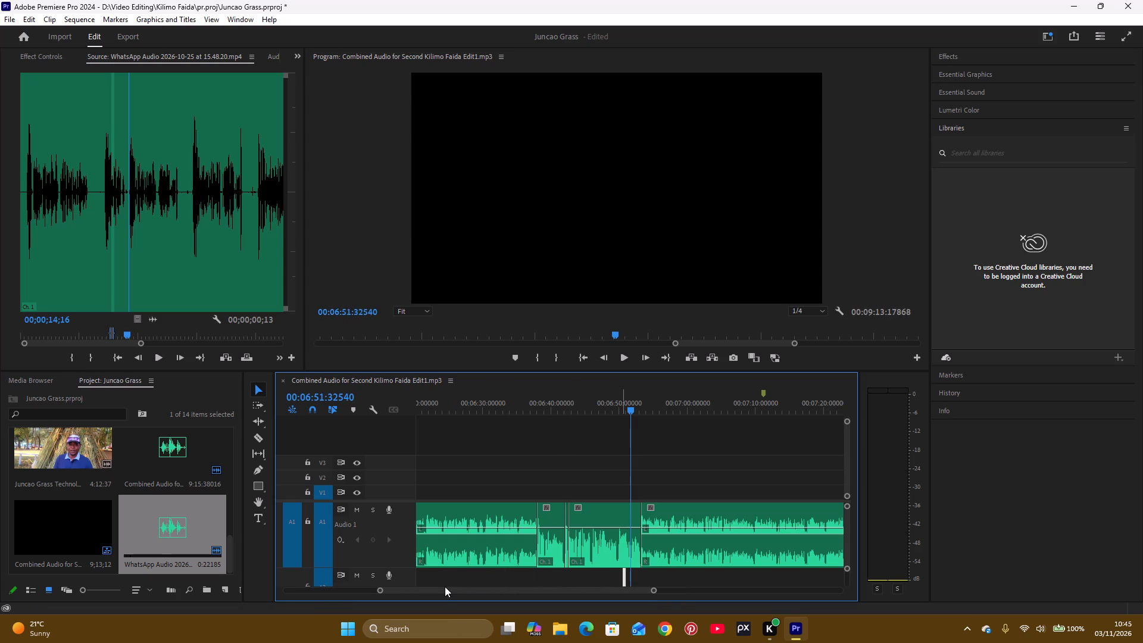
left_click(622, 578)
left_click_drag(653, 591, 638, 599)
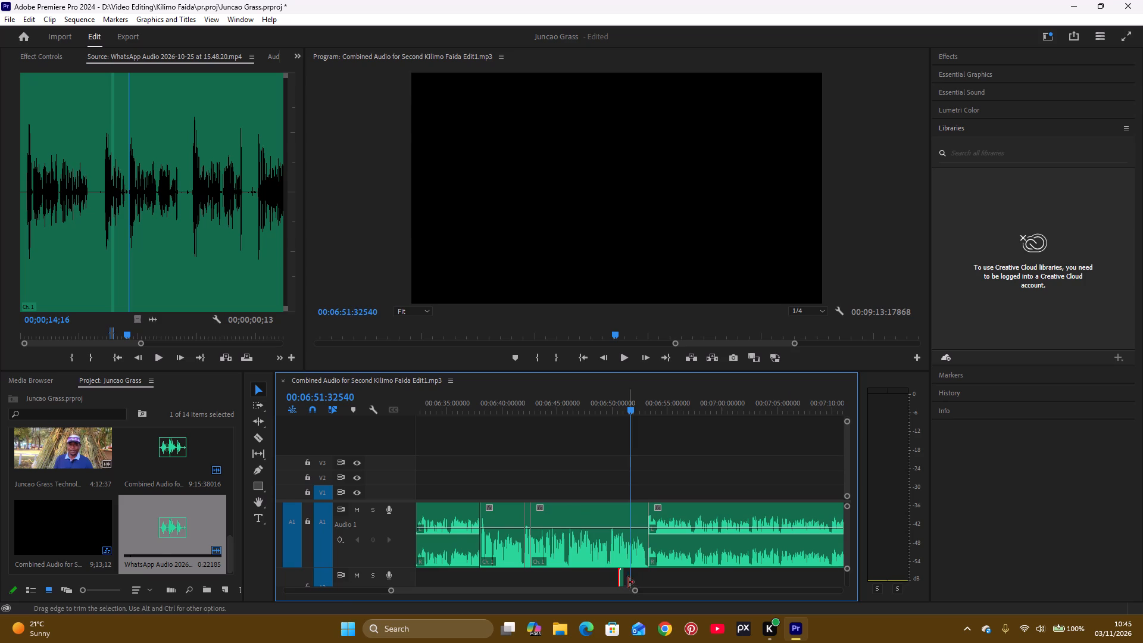
left_click_drag(622, 579, 607, 579)
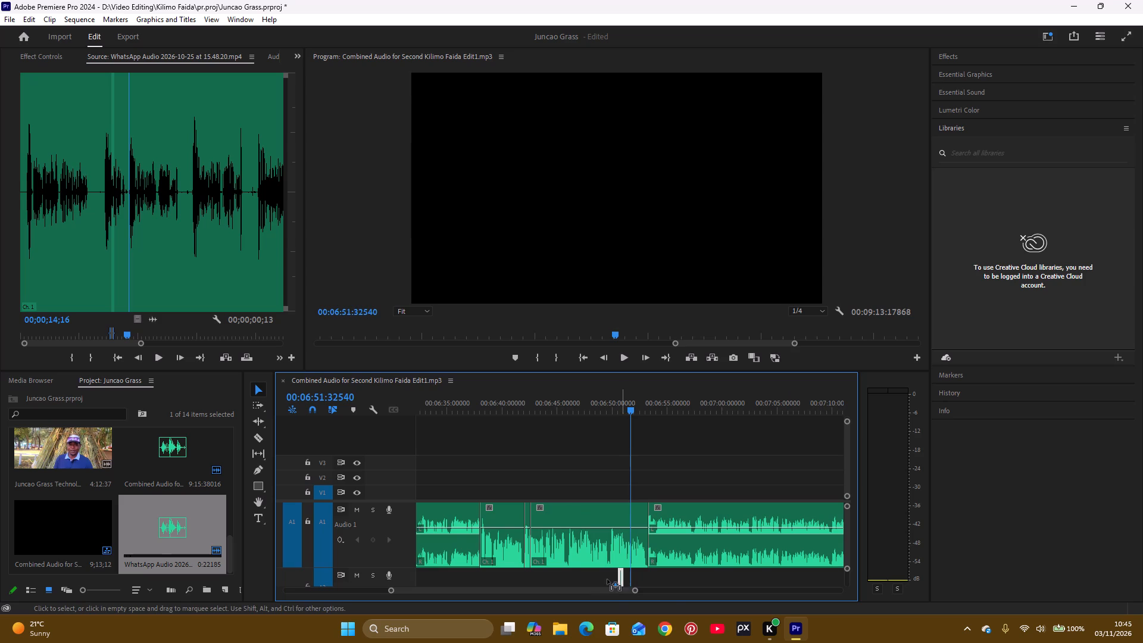
left_click_drag(607, 579, 432, 586)
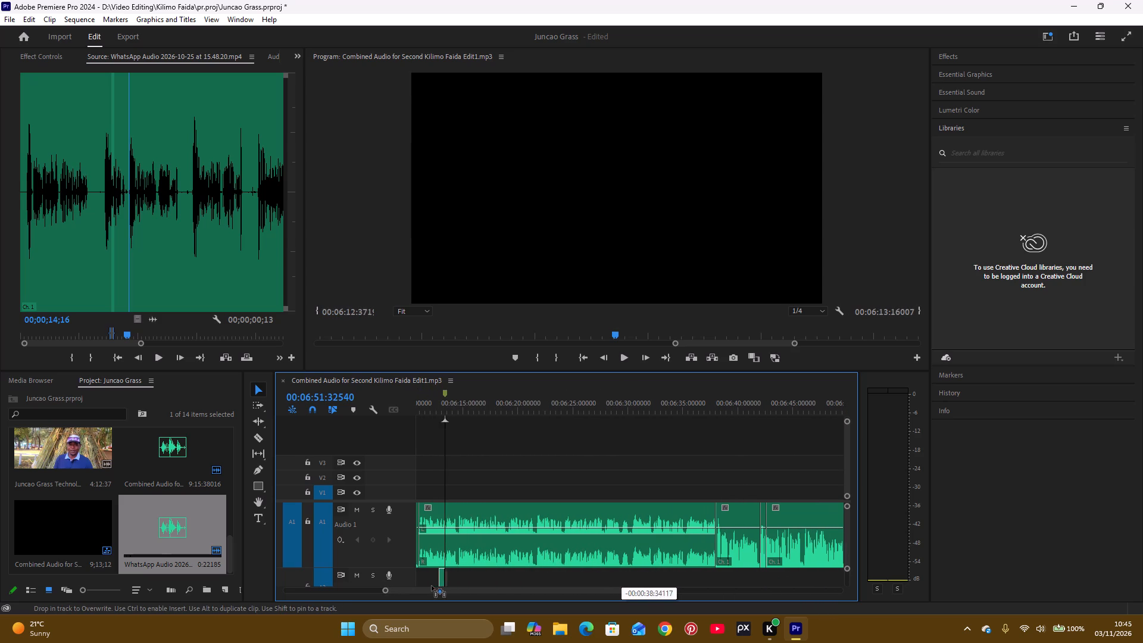
left_click_drag(432, 586, 471, 585)
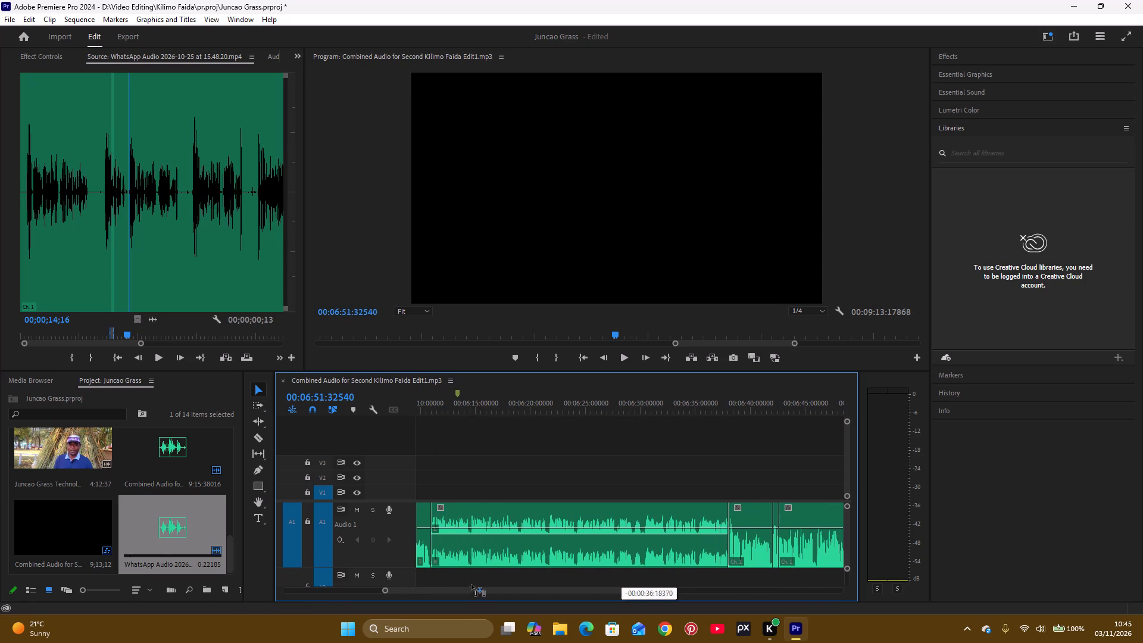
left_click_drag(471, 585, 465, 583)
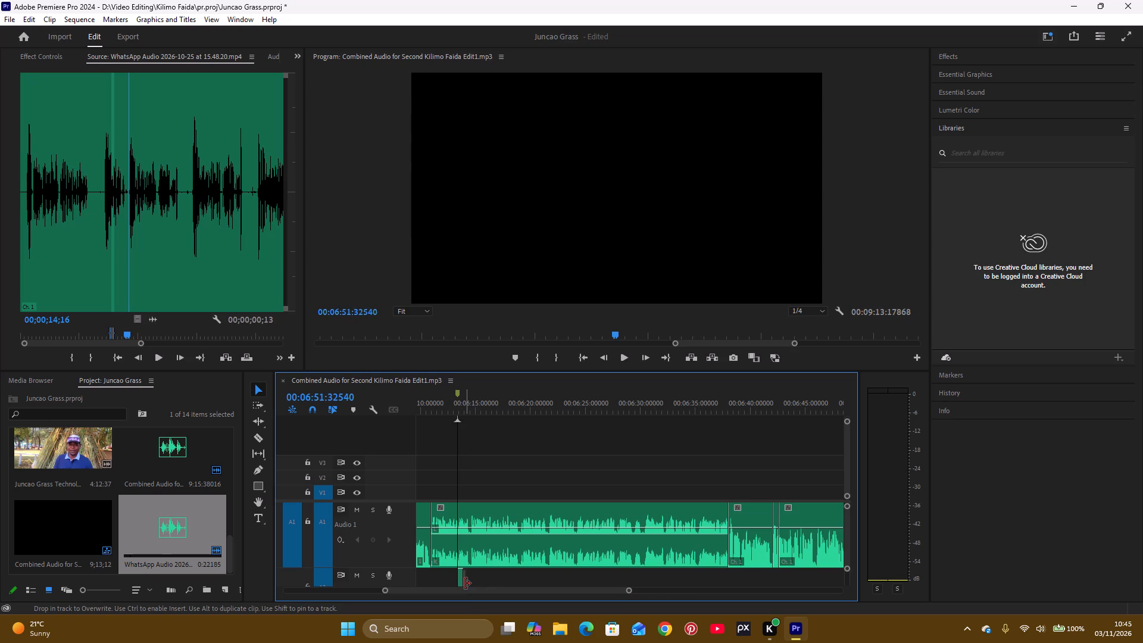
Audition the narration together with the WhatsApp segment on the second audio track around the marker near 00:06:13.
left_click(446, 399)
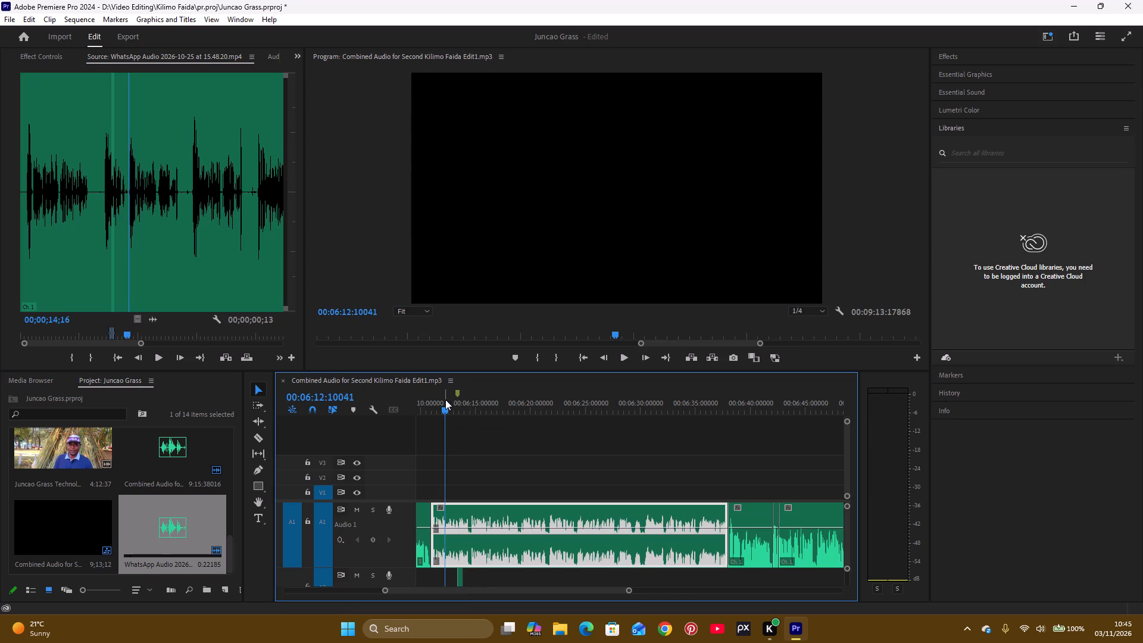
key("space")
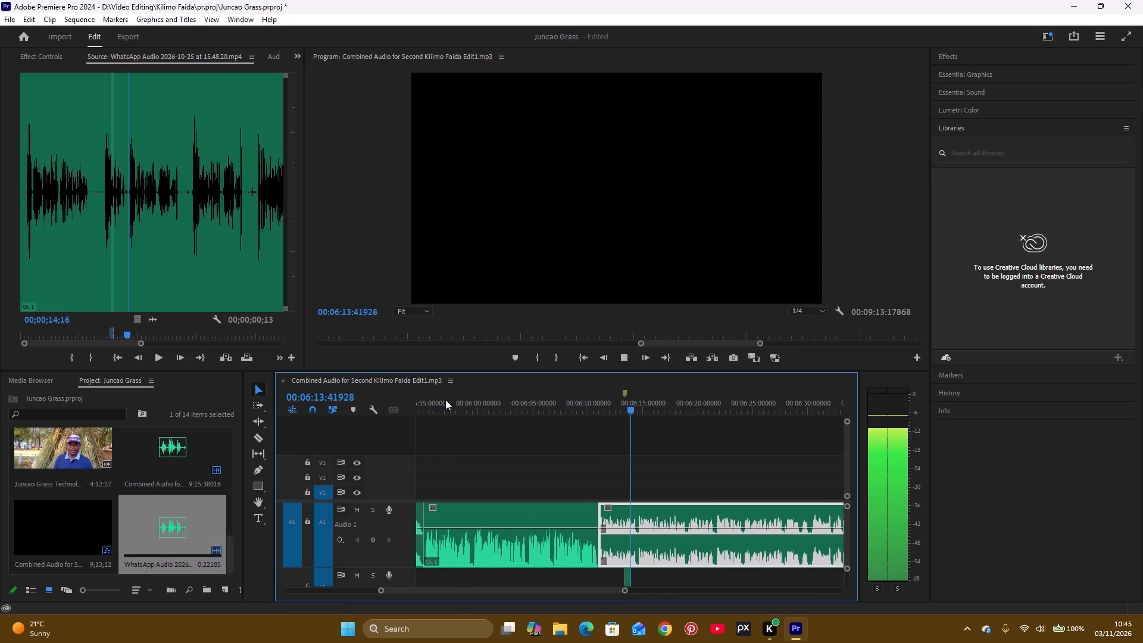
key("space")
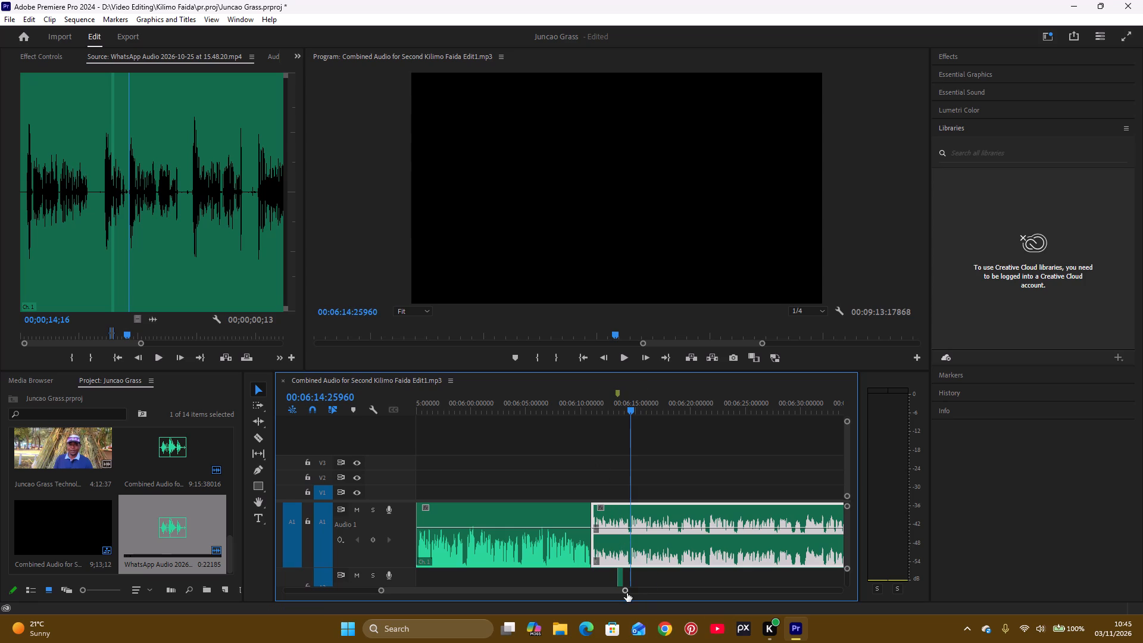
left_click_drag(626, 592, 661, 594)
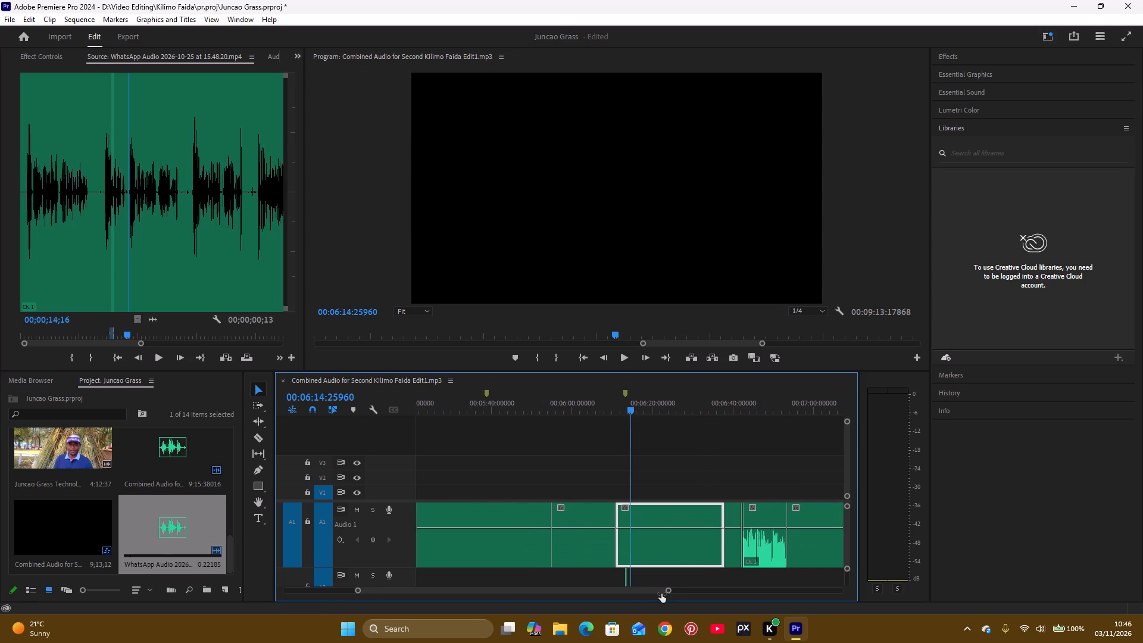
left_click_drag(661, 594, 640, 603)
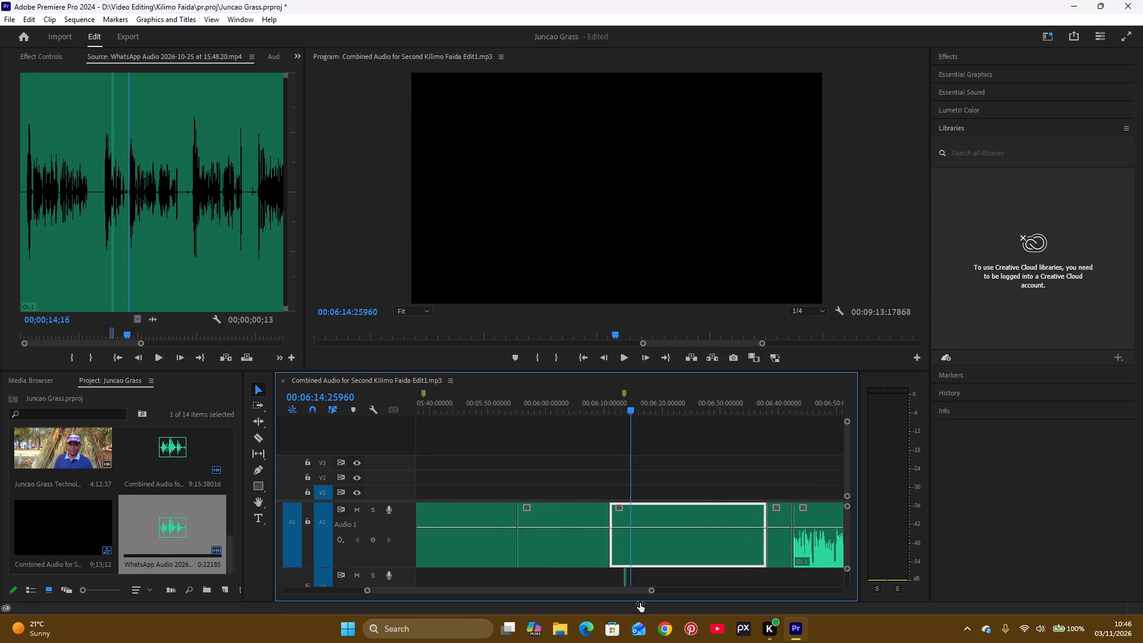
left_click_drag(640, 603, 598, 626)
left_click(583, 402)
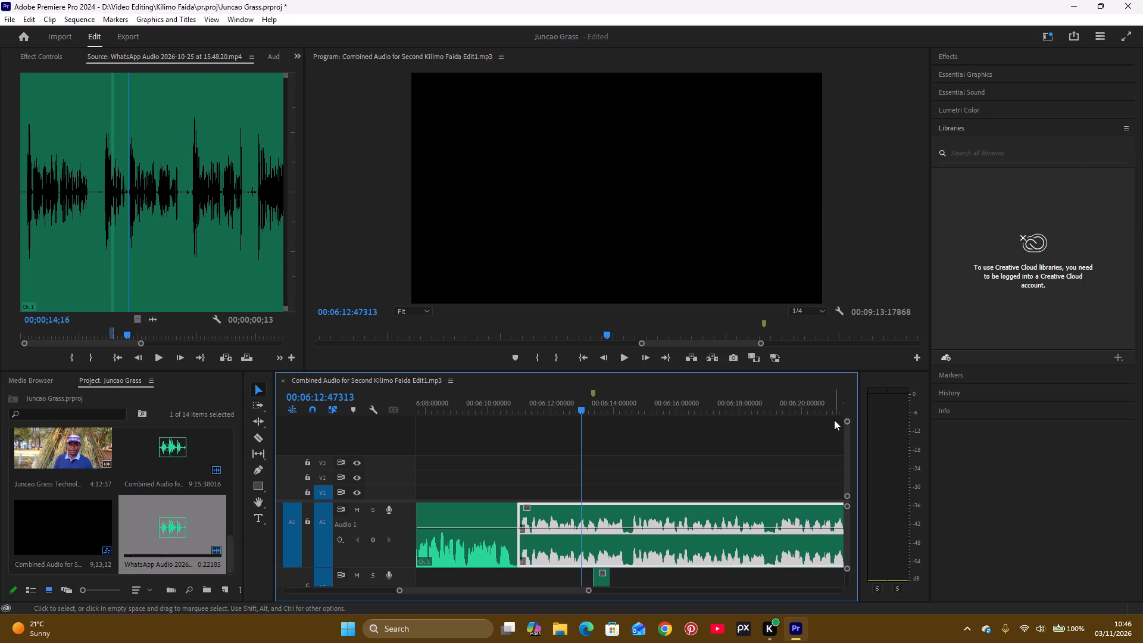
left_click(622, 506)
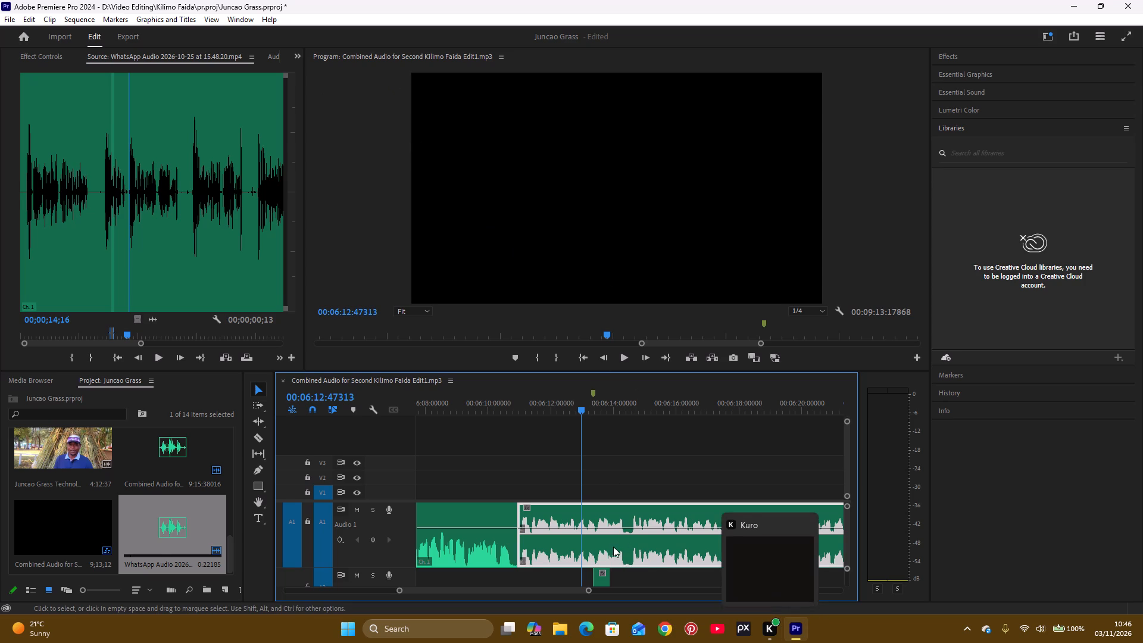
left_click(603, 579)
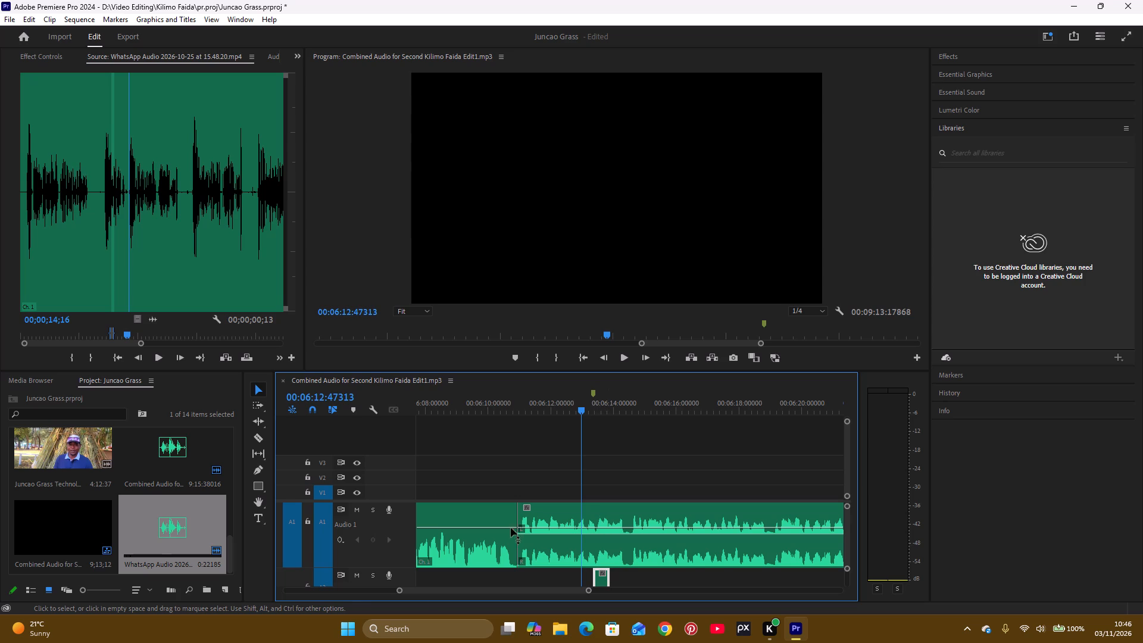
key("space")
key("space")
Mute the second audio track.
left_click(357, 575)
Listen to the narration alone from about 00:06:12 to 00:06:14, around the marker near 00:06:13.
key("space")
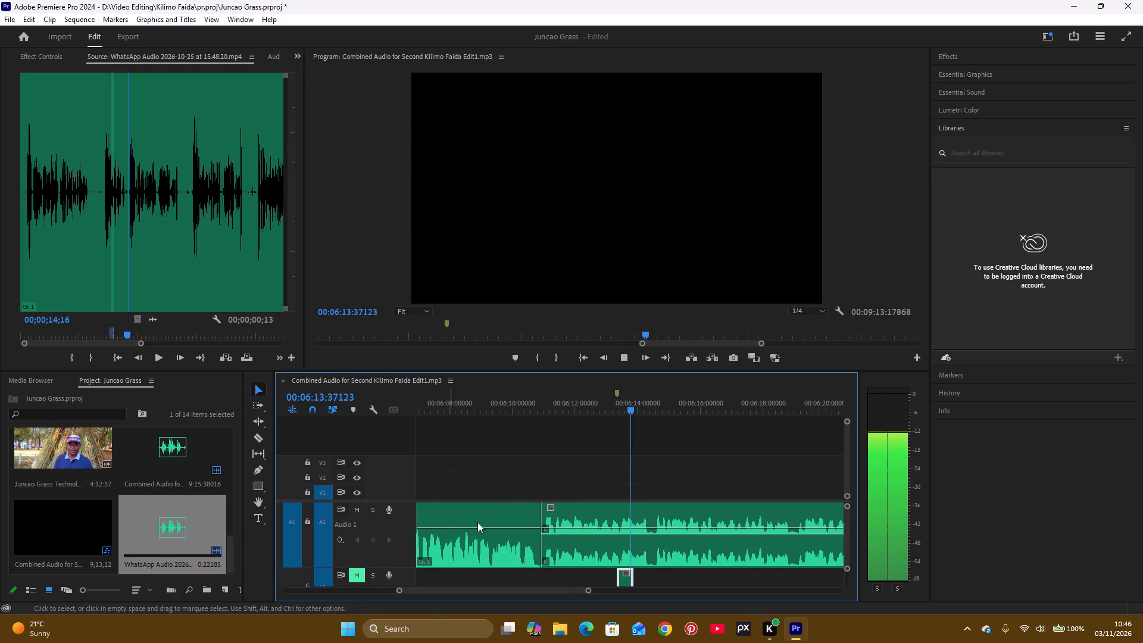
key("space")
left_click(595, 398)
key("space")
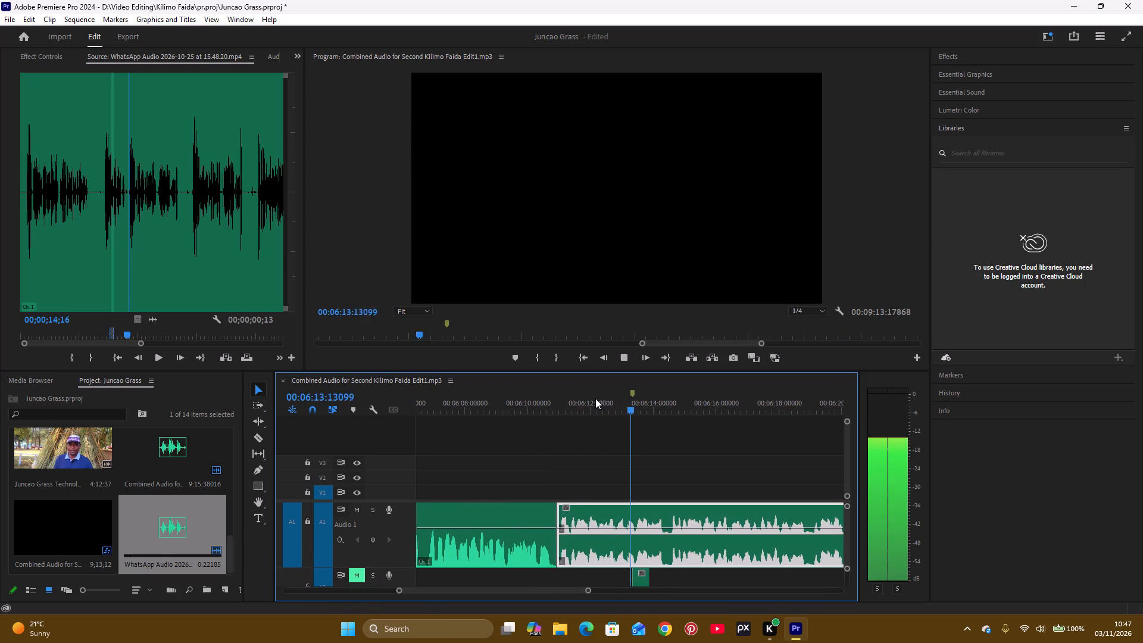
key("space")
left_click(595, 398)
key("space")
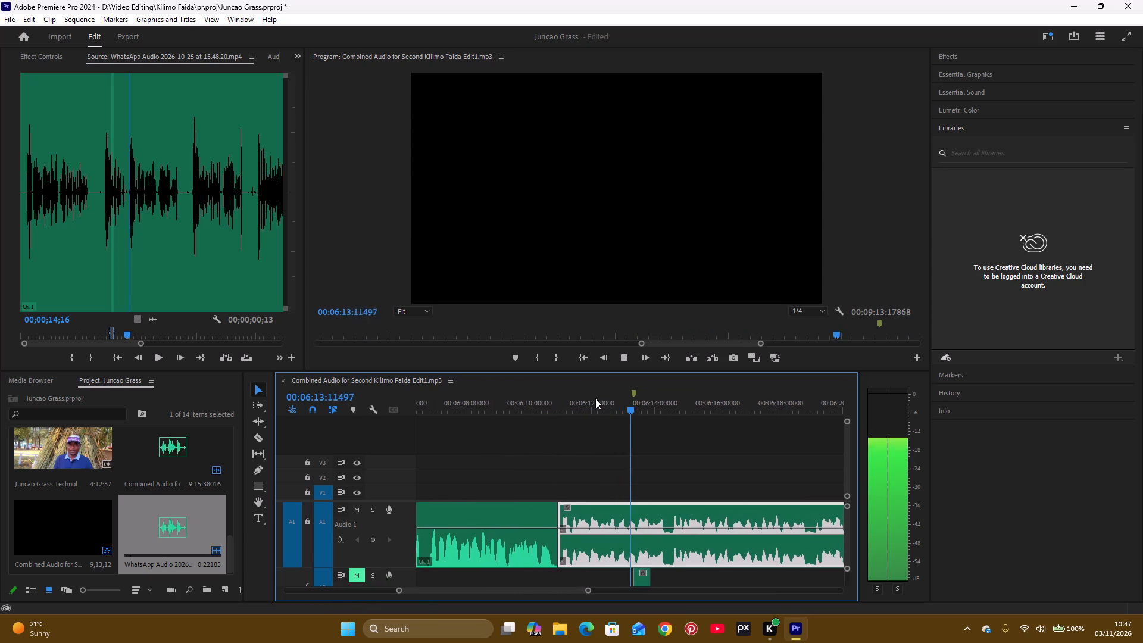
key("space")
left_click_drag(585, 591, 556, 610)
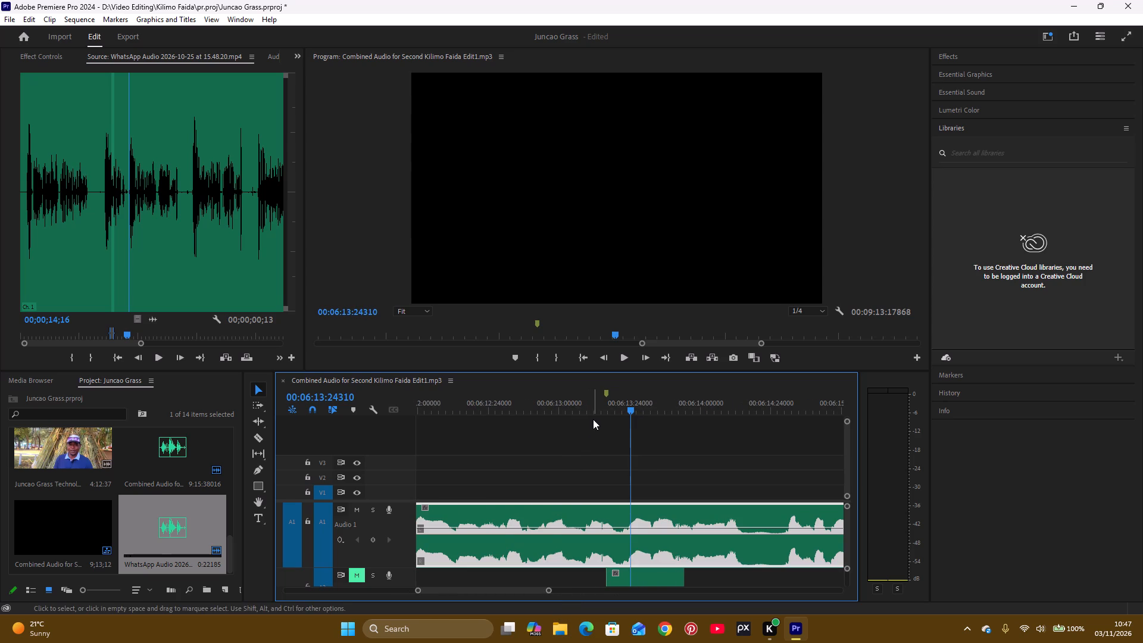
left_click(594, 417)
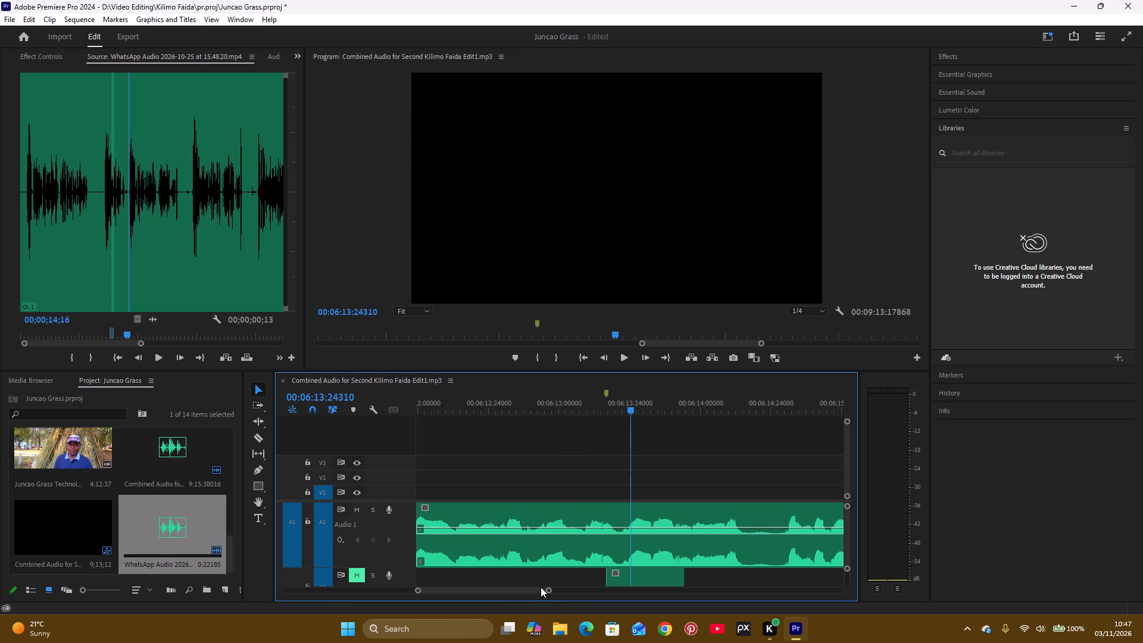
left_click_drag(548, 589, 535, 598)
key("space")
key("space")
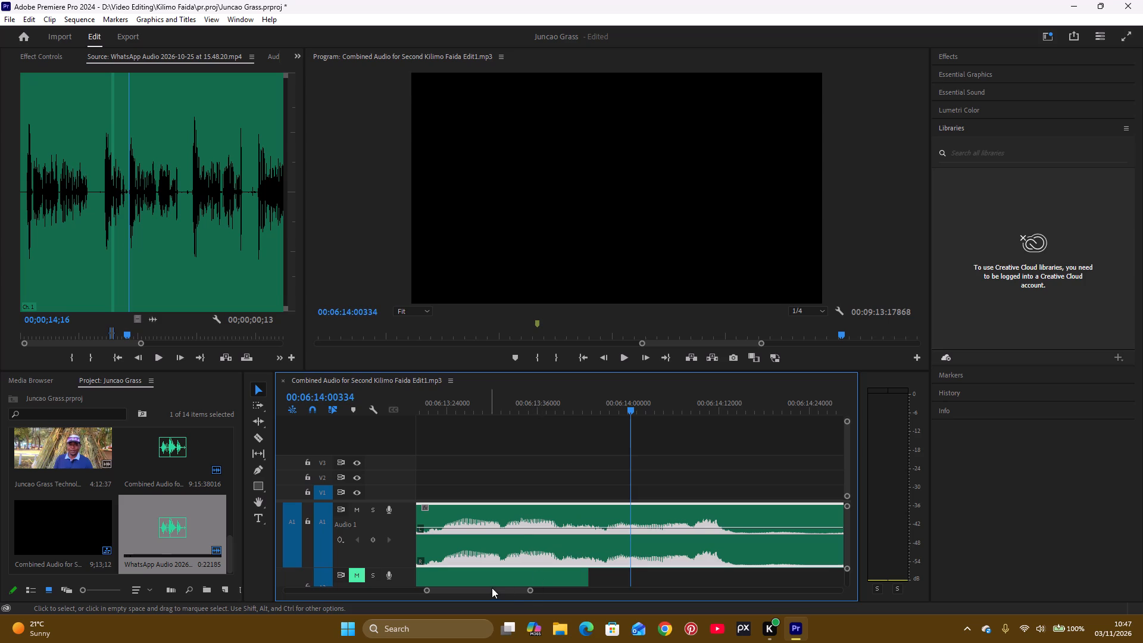
Examine the narration's waveform around the marker near 00:06:13 and replay that short stretch to pinpoint the words.
left_click(522, 588)
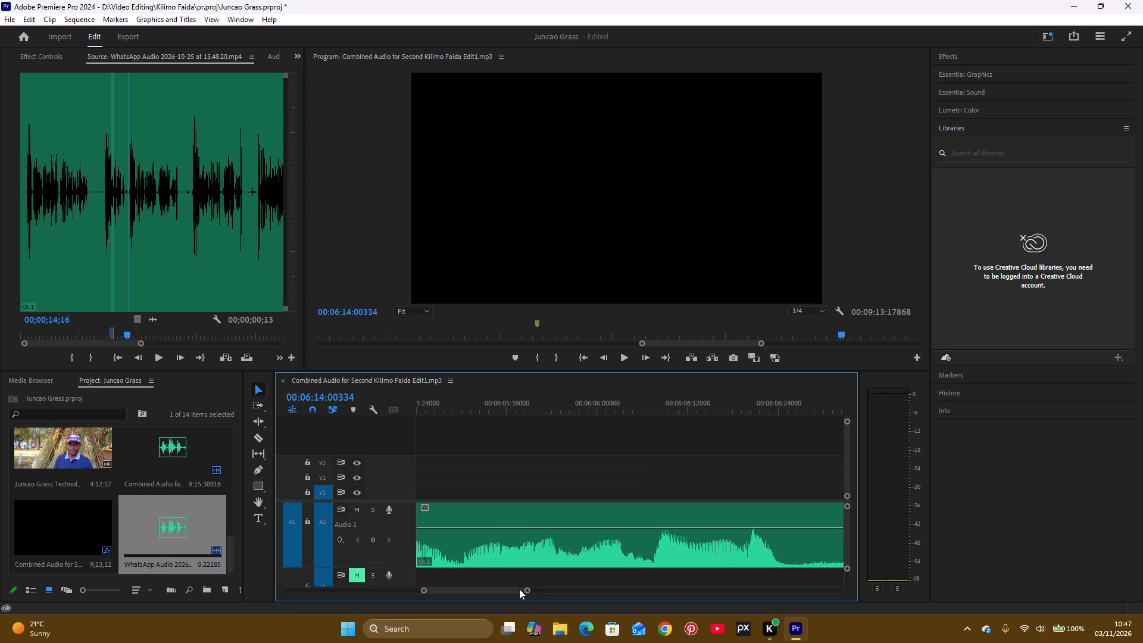
left_click_drag(530, 589, 635, 589)
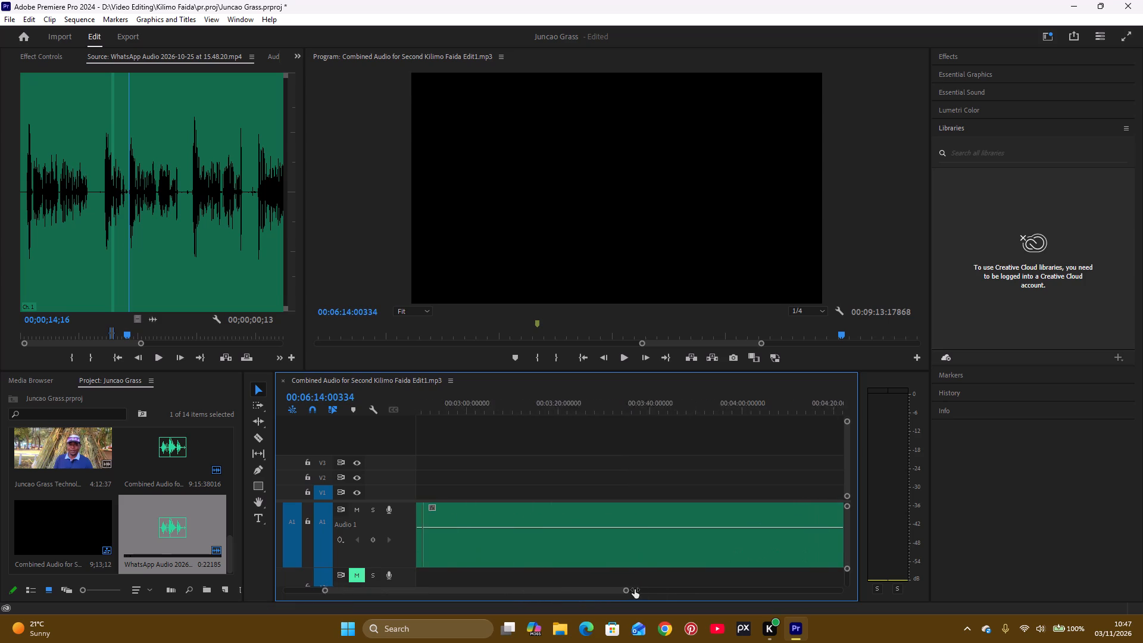
left_click_drag(635, 589, 735, 583)
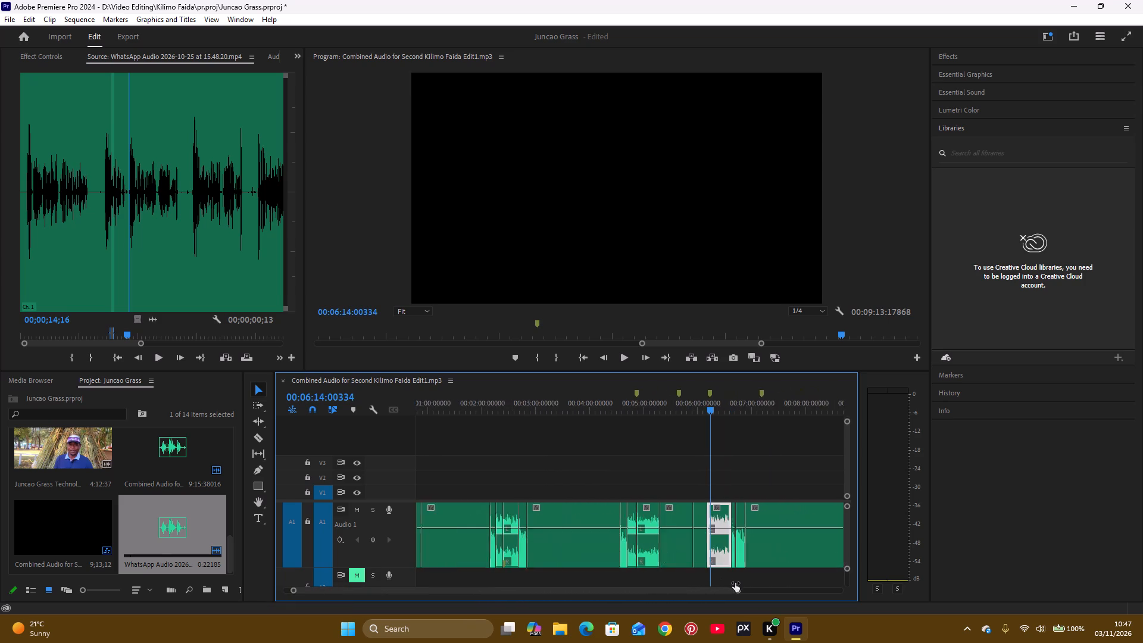
left_click_drag(735, 583, 633, 607)
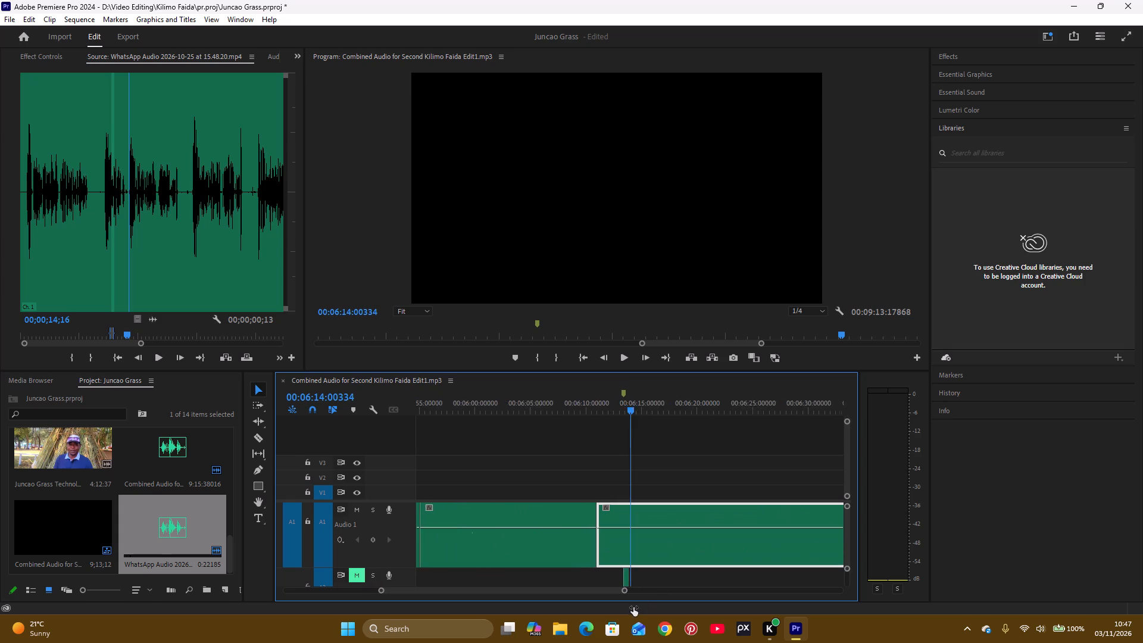
left_click_drag(633, 607, 577, 622)
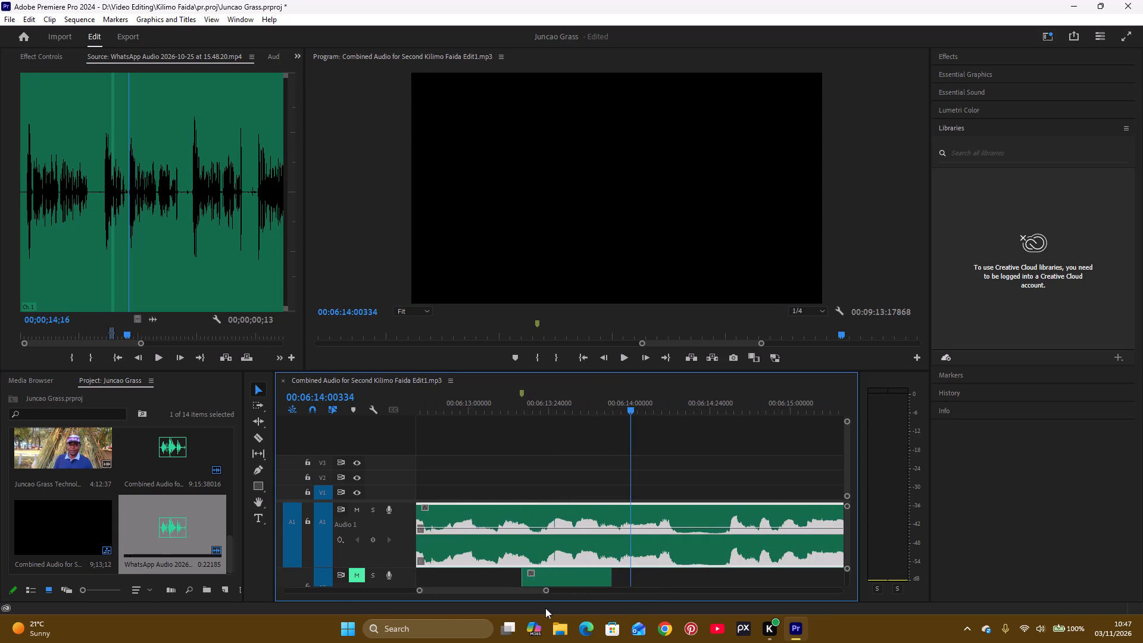
left_click(485, 400)
key("space")
key("space")
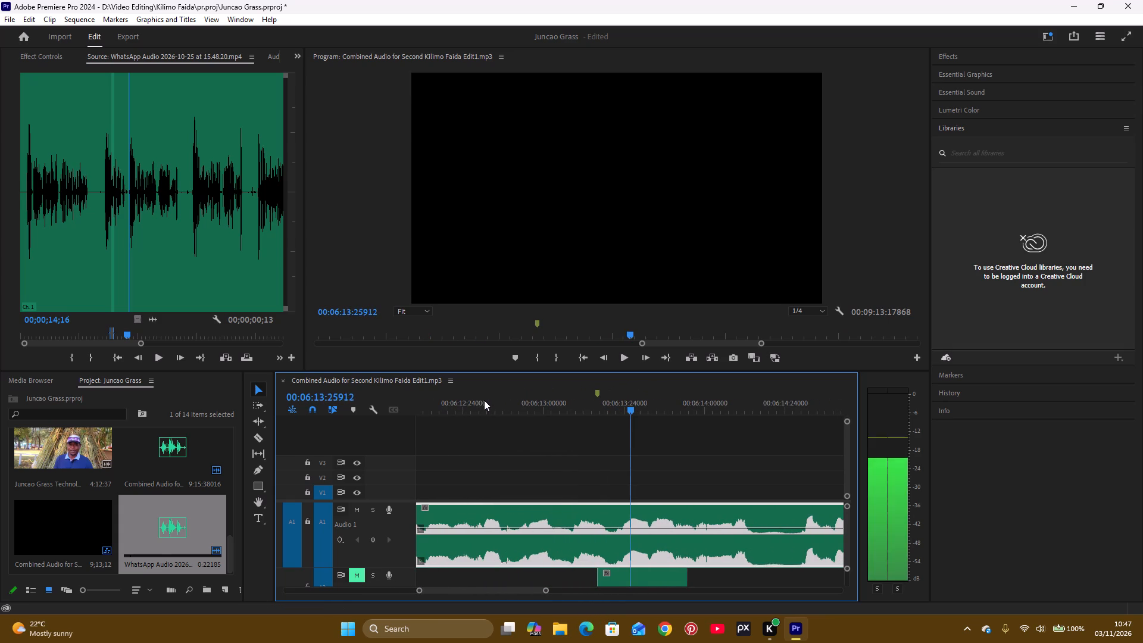
left_click(484, 400)
key("space")
key("space")
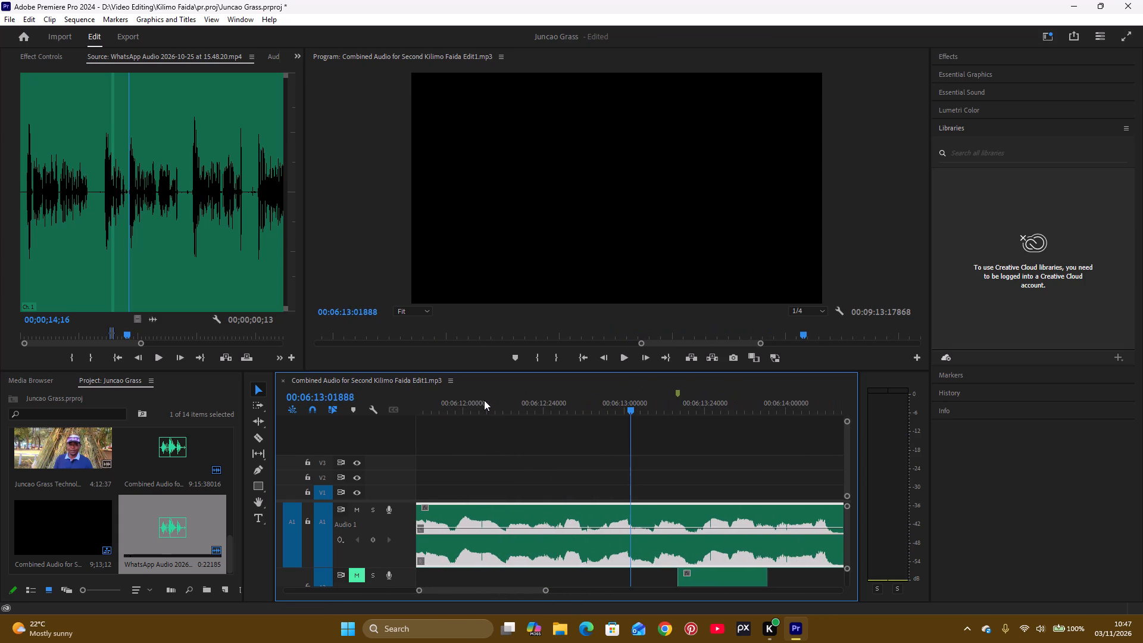
key("space")
key("space")
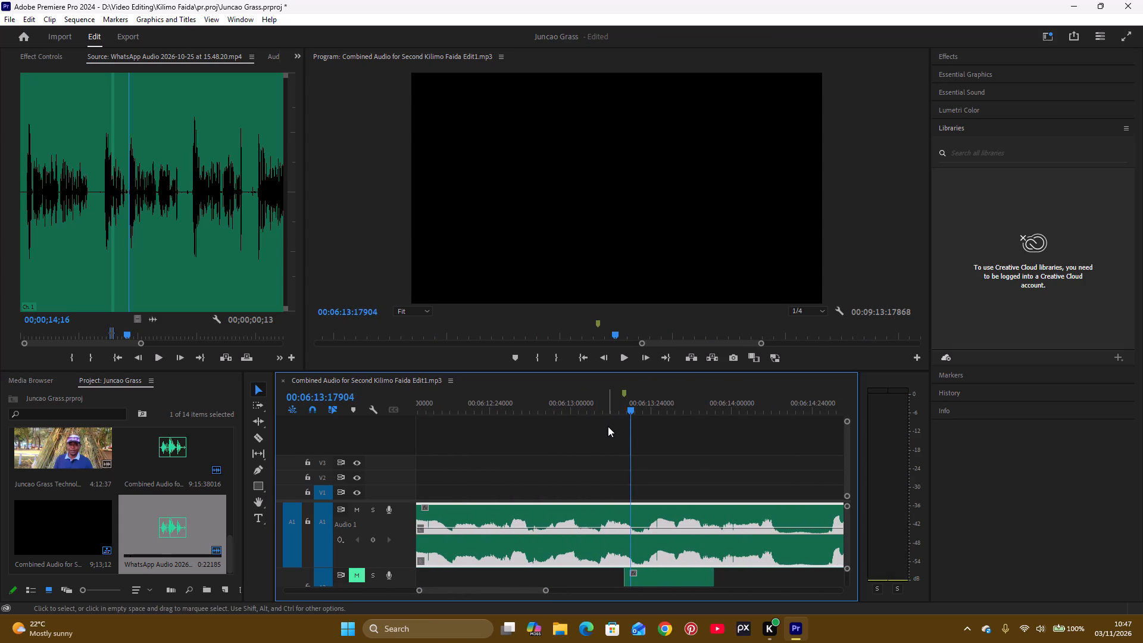
Split the narration clip on the first audio track in the quiet gap just before the marker, at about 00:06:13:08087.
left_click(607, 410)
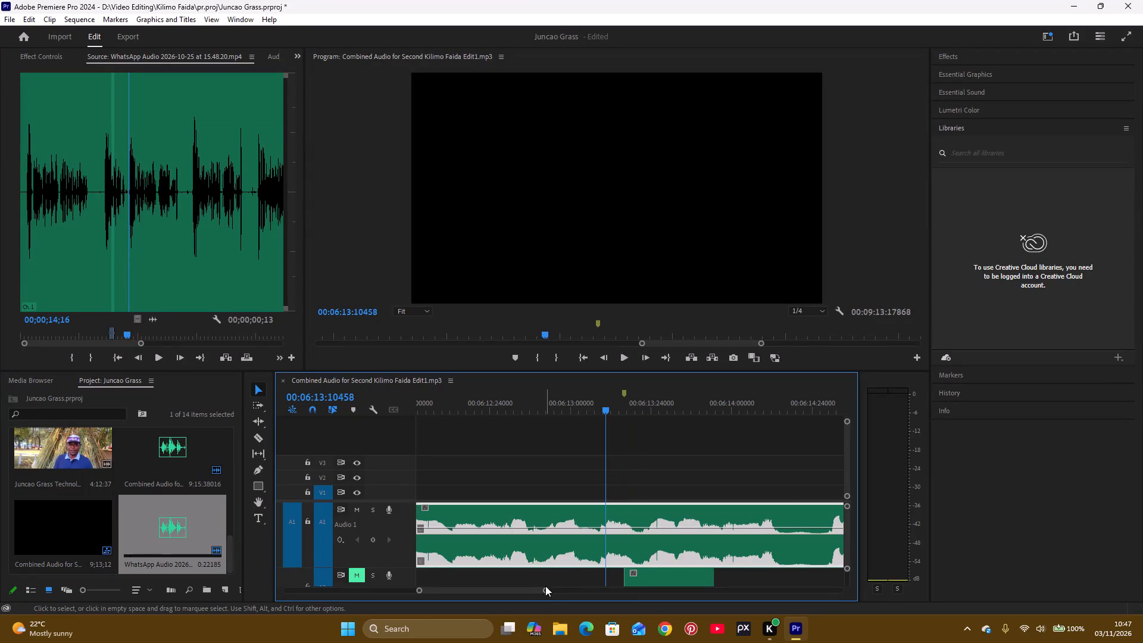
left_click_drag(546, 591, 529, 604)
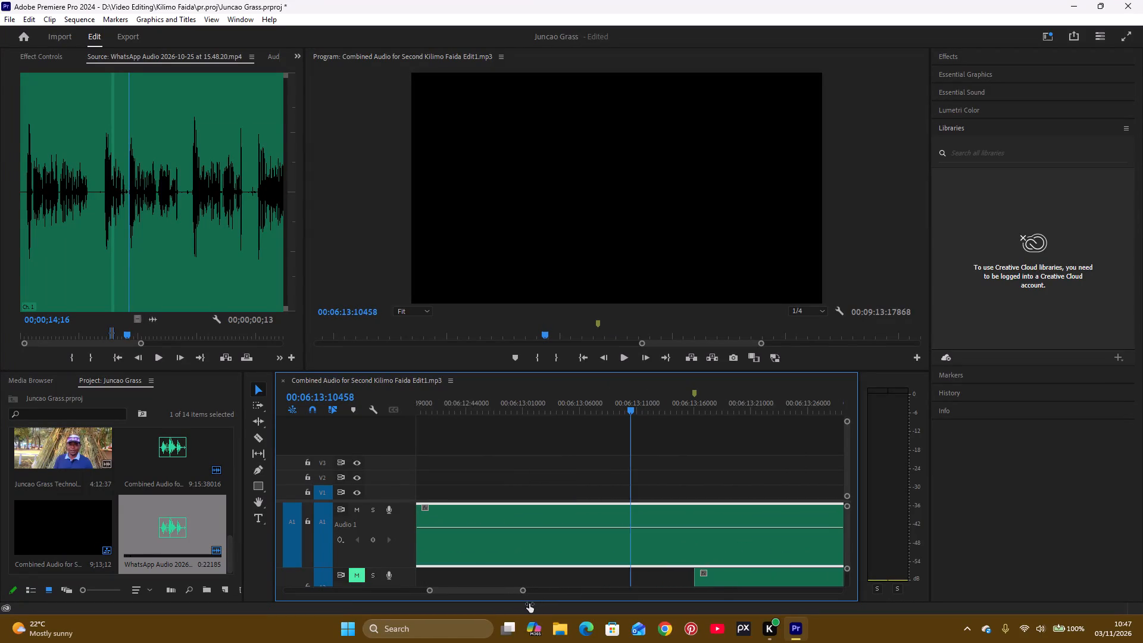
left_click_drag(529, 604, 528, 604)
left_click_drag(629, 406, 548, 441)
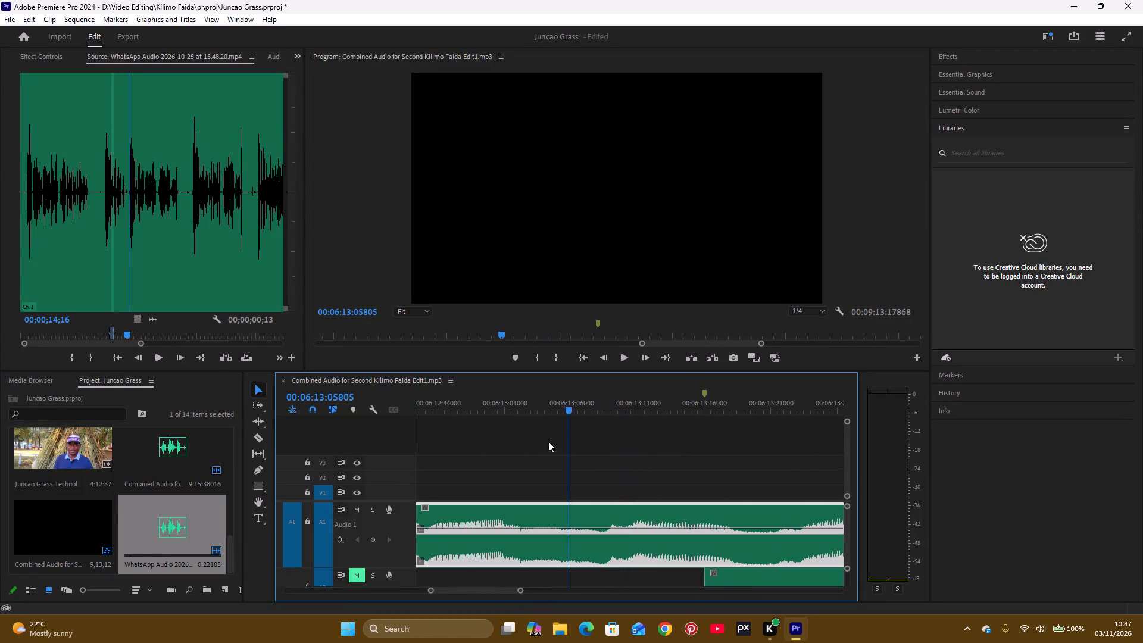
left_click_drag(548, 441, 562, 477)
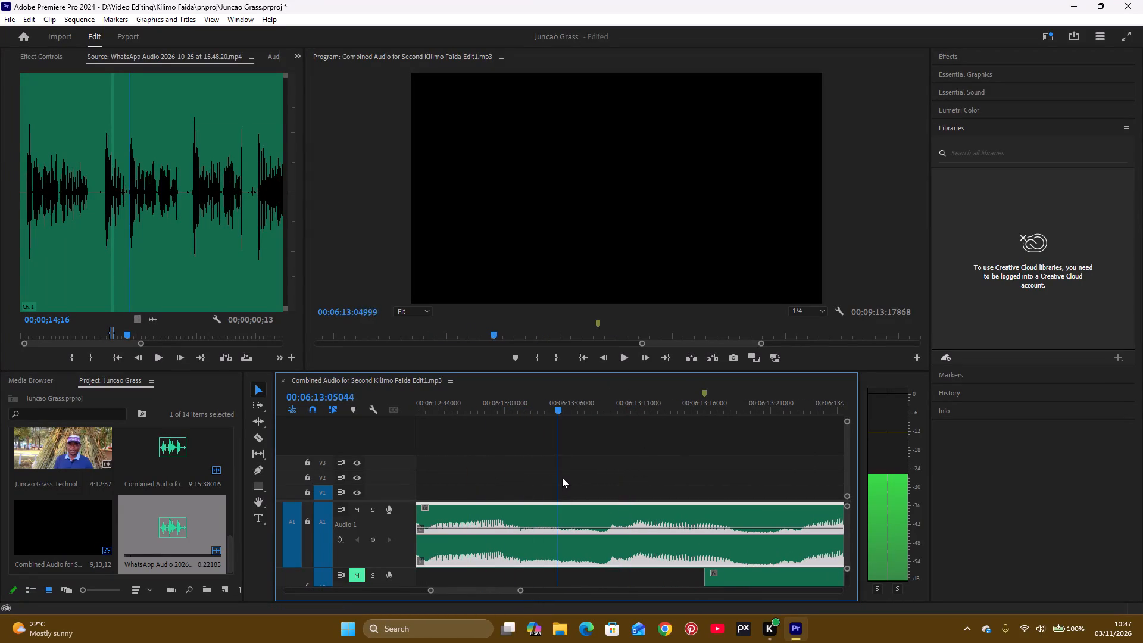
left_click_drag(562, 477, 602, 476)
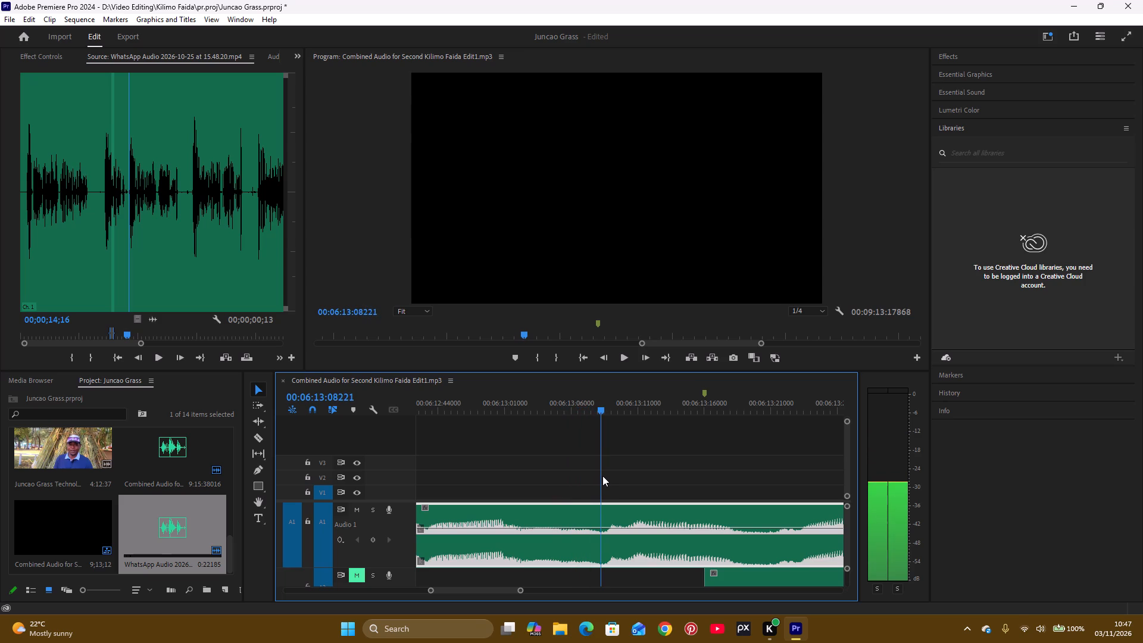
left_click_drag(602, 476, 601, 481)
key("c")
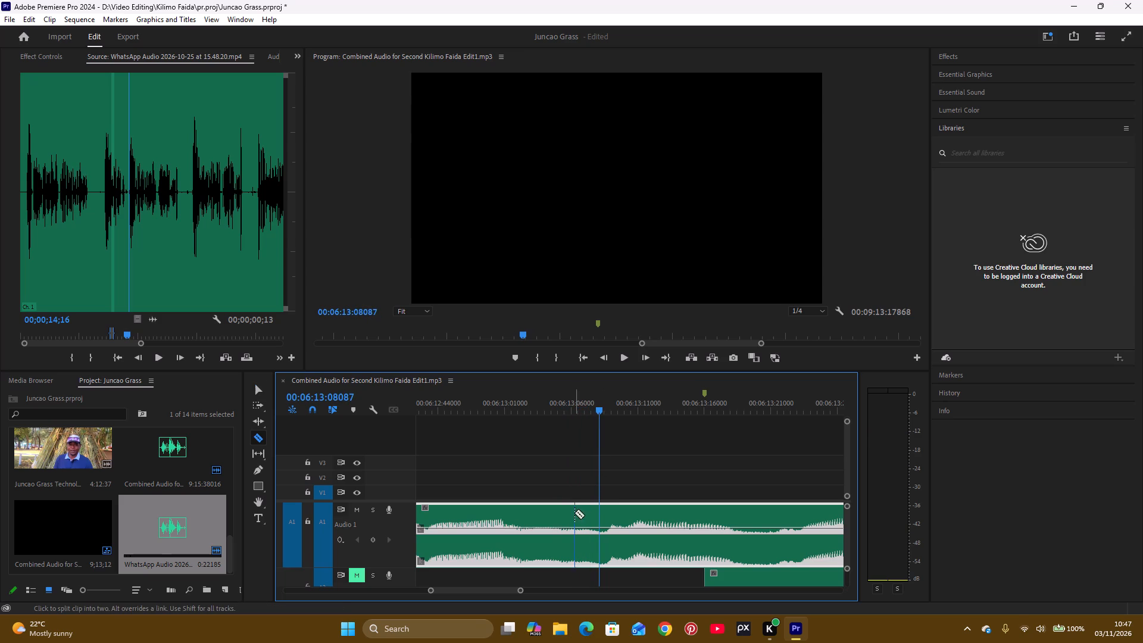
left_click(598, 529)
Split the narration clip on the first audio track just after the marker, in the dip between words at about 00:06:13:31308.
left_click_drag(602, 408, 604, 408)
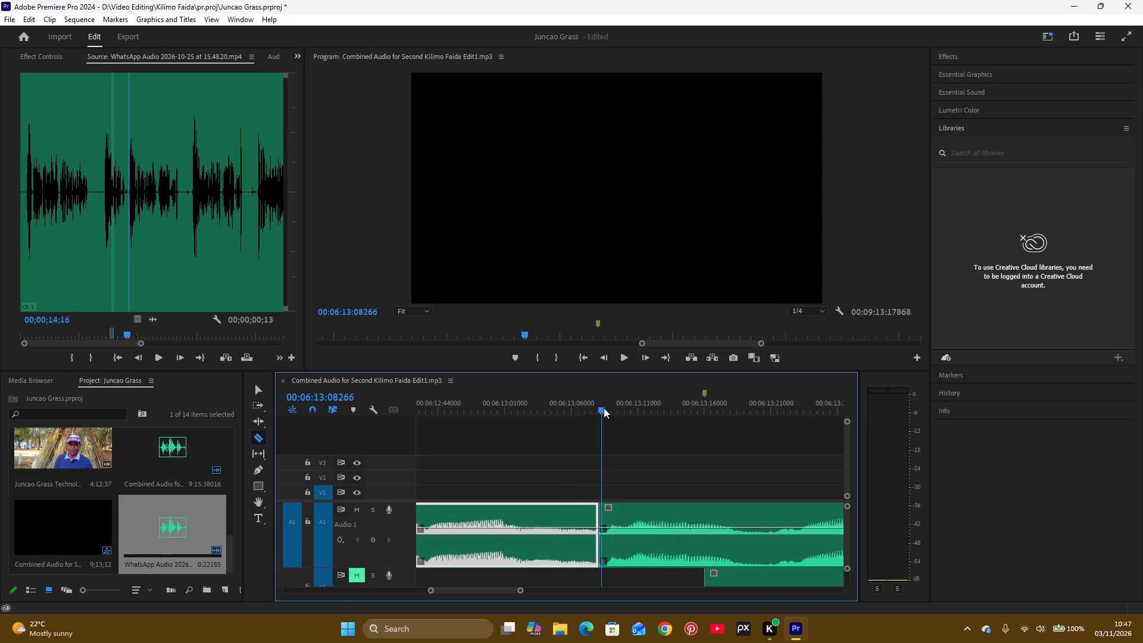
left_click_drag(604, 408, 812, 416)
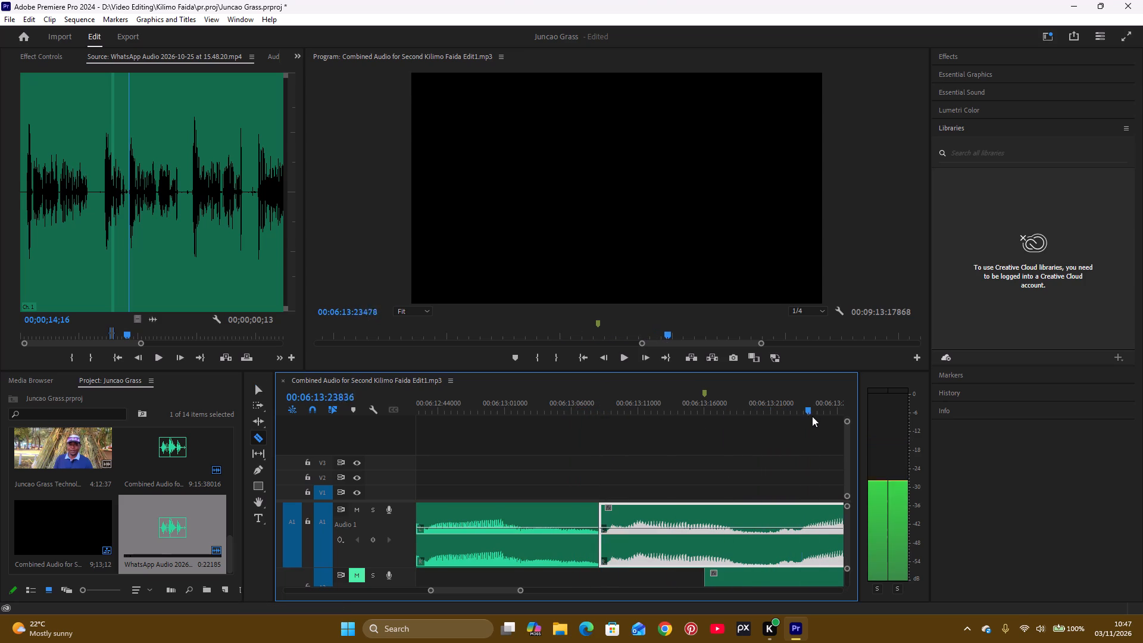
left_click_drag(812, 416, 854, 412)
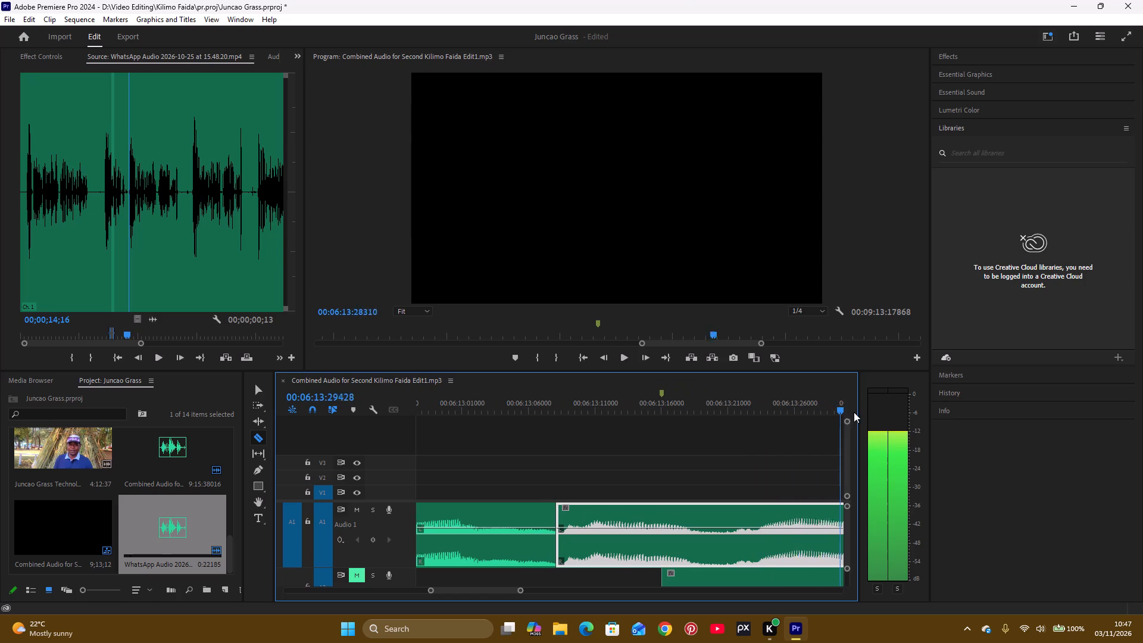
left_click_drag(854, 412, 844, 424)
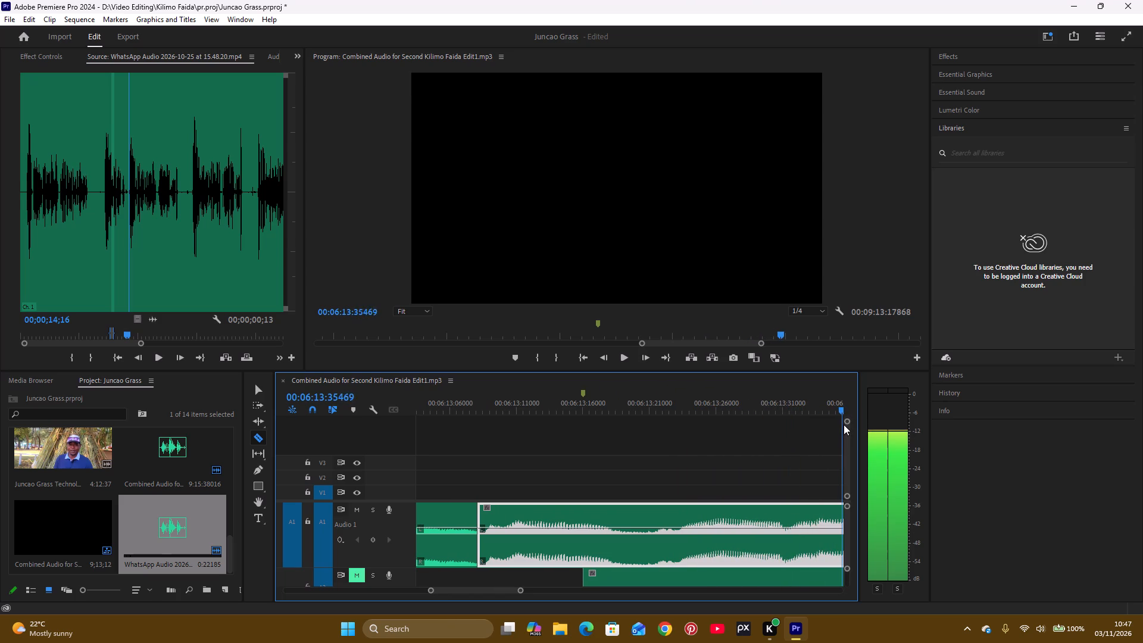
left_click_drag(844, 424, 824, 437)
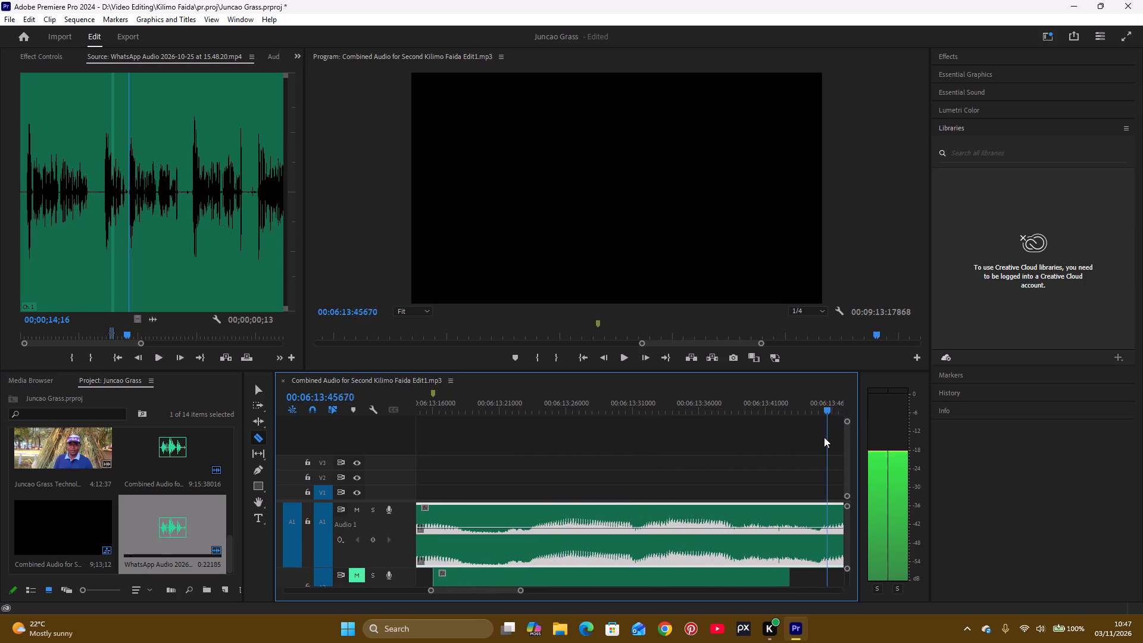
left_click_drag(824, 437, 715, 478)
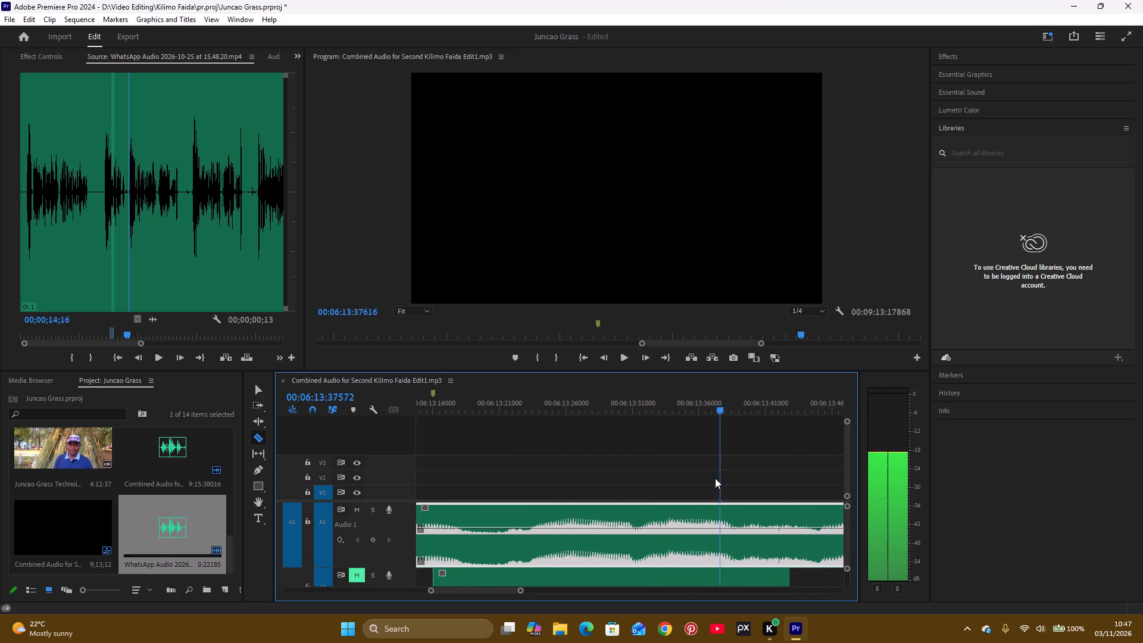
left_click_drag(715, 478, 541, 494)
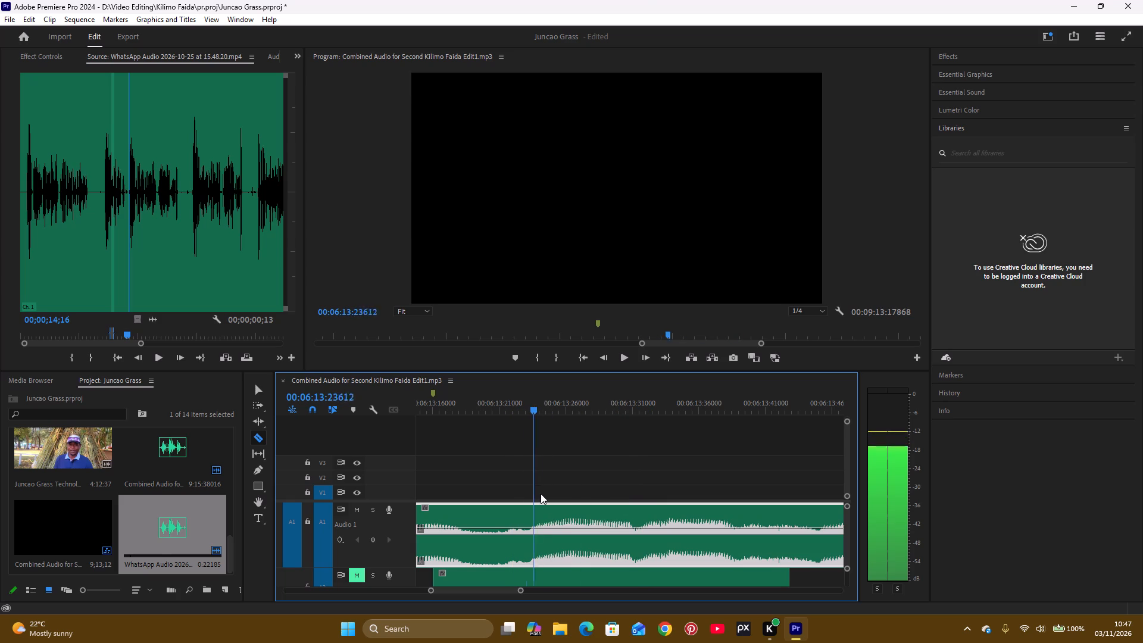
left_click_drag(541, 494, 629, 489)
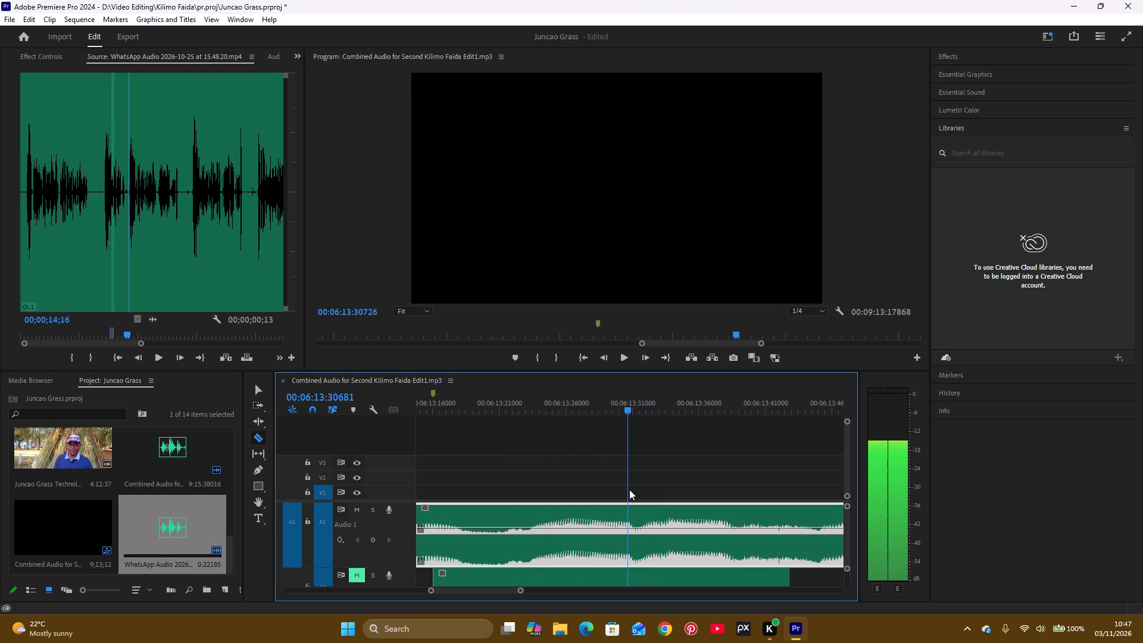
left_click_drag(629, 489, 632, 497)
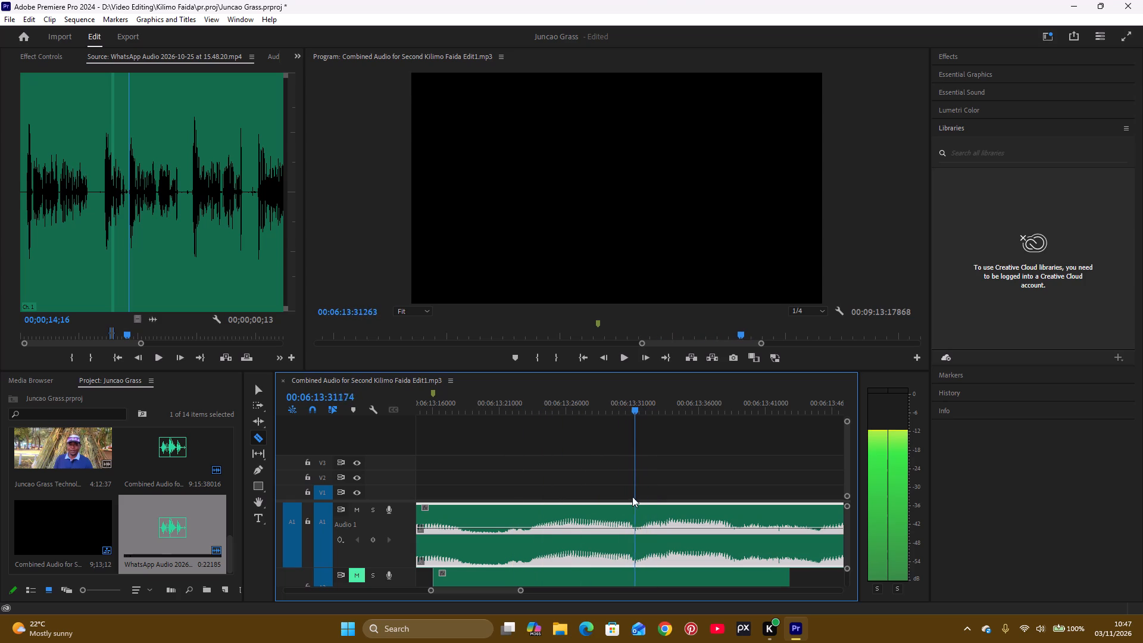
left_click_drag(632, 497, 621, 497)
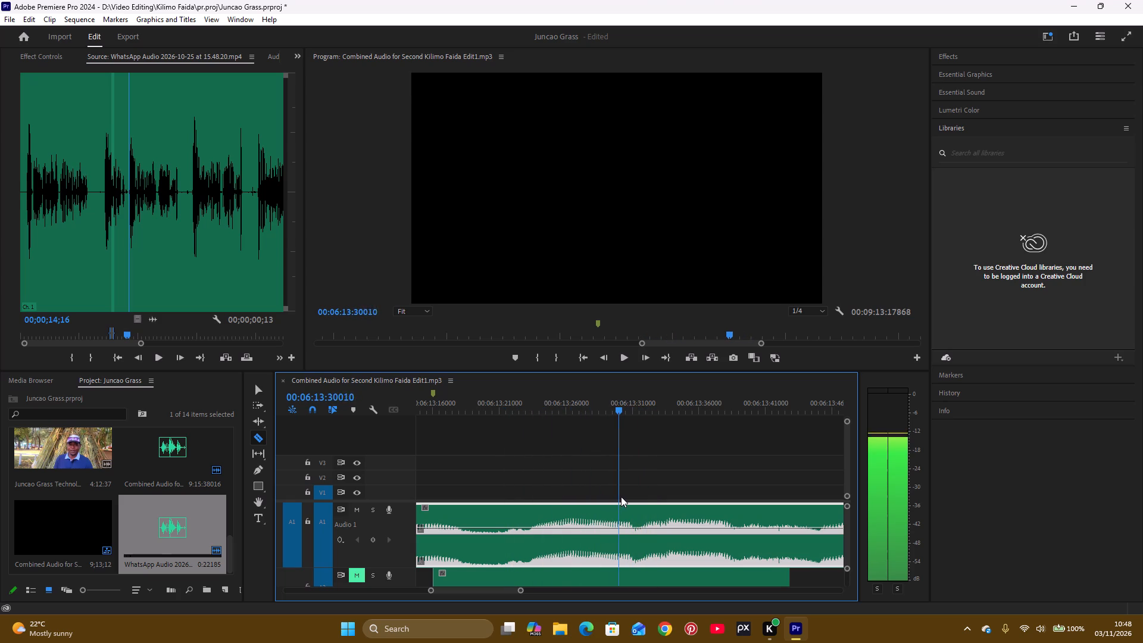
left_click_drag(621, 497, 638, 494)
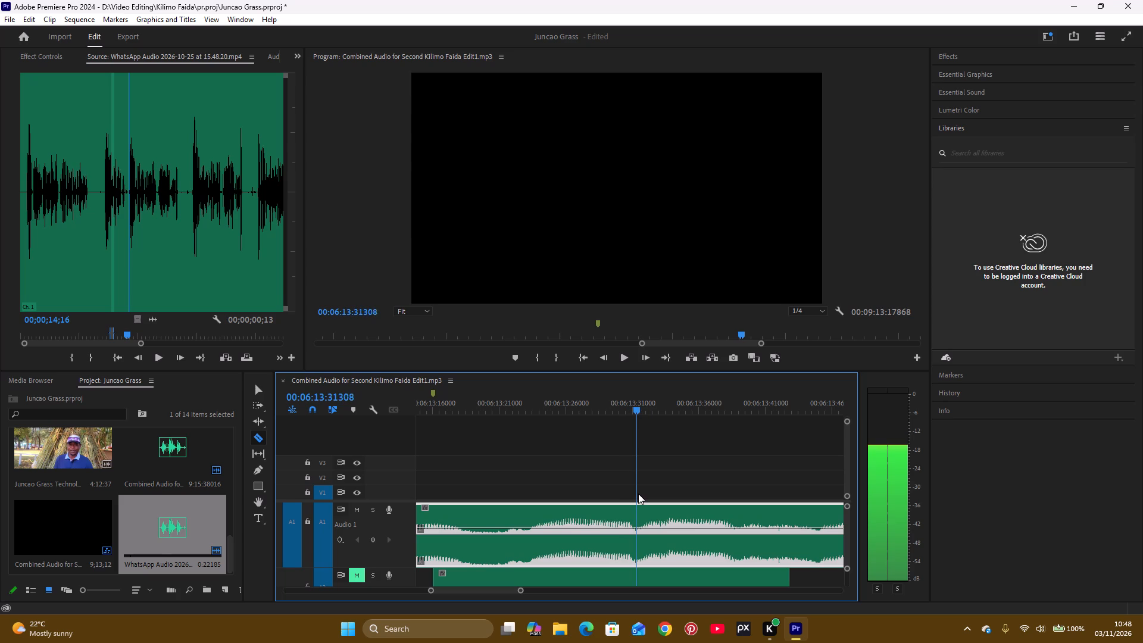
left_click_drag(638, 494, 638, 496)
key("c")
left_click(636, 524)
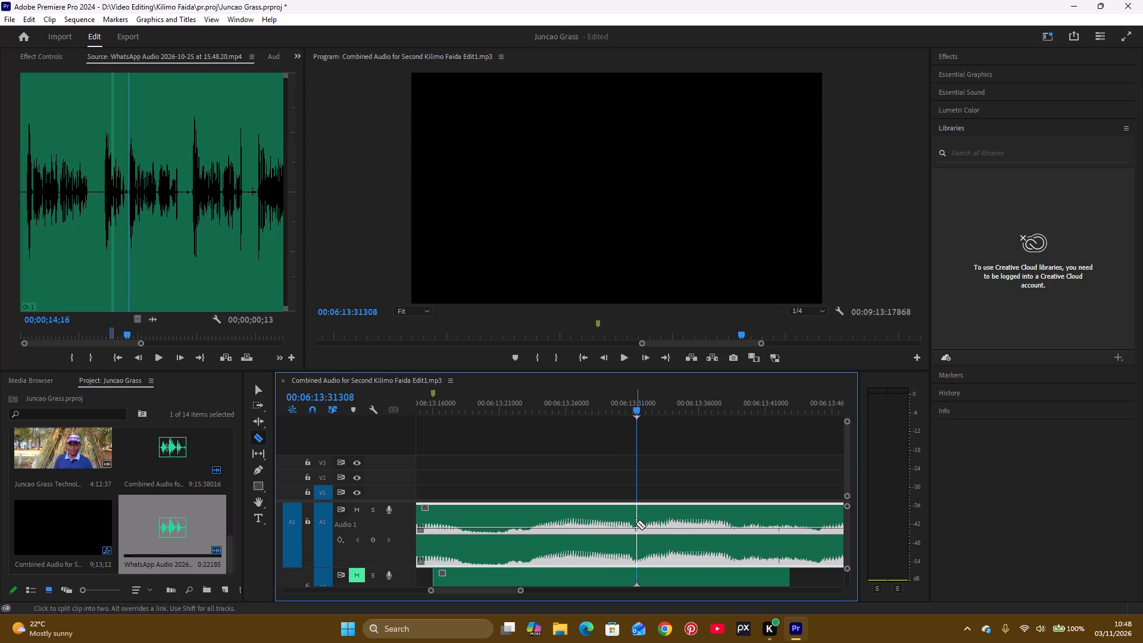
Delete the short narration piece between the two cuts around the marker near 00:06:13.
key("v")
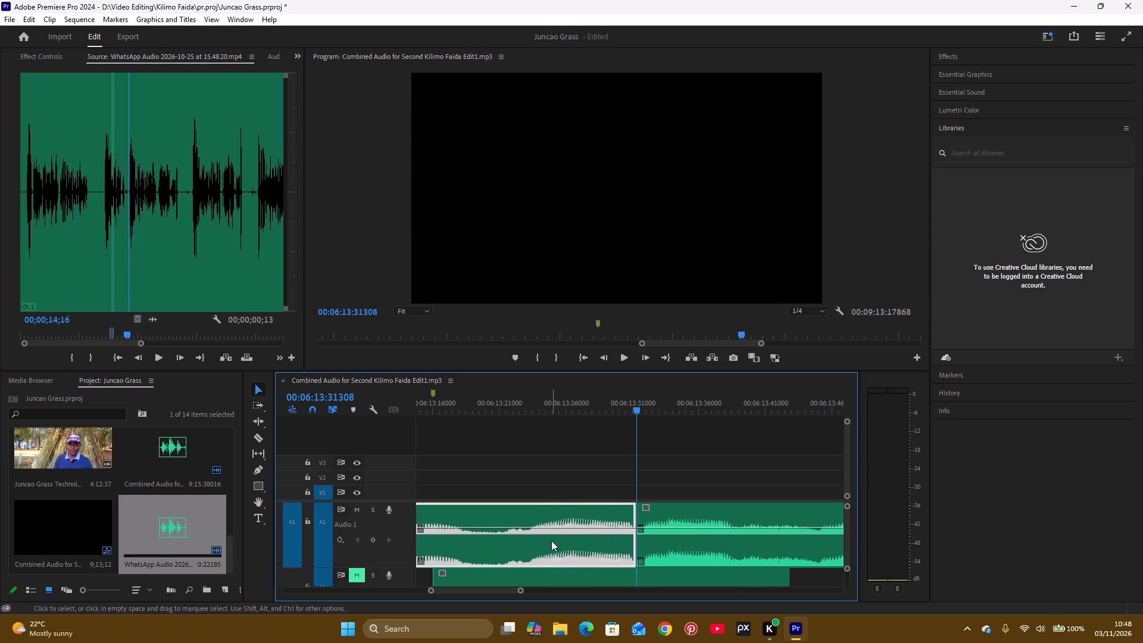
left_click(551, 541)
key("Delete")
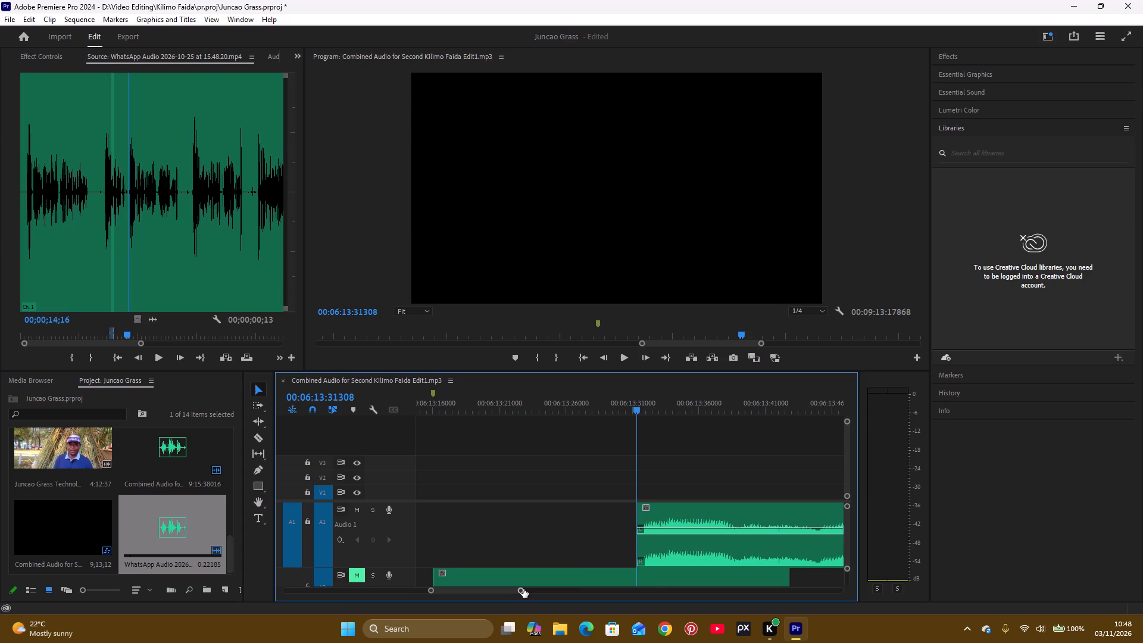
Shift the WhatsApp excerpt on the second audio track earlier so it starts where the narration before the gap ends.
left_click_drag(523, 589, 545, 589)
left_click_drag(606, 575, 592, 572)
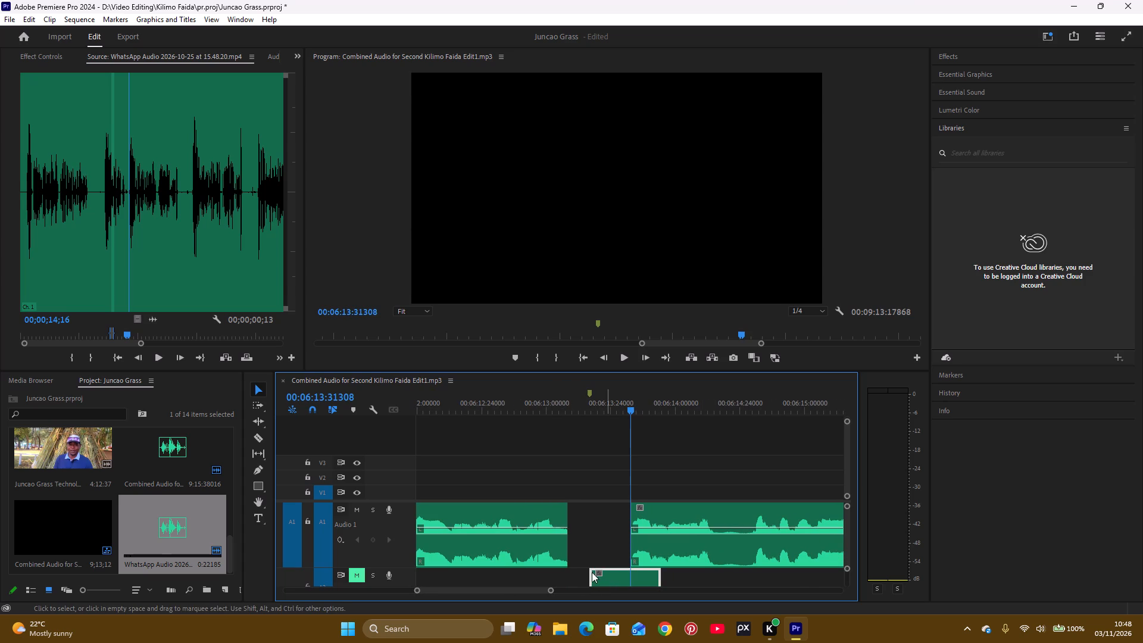
left_click_drag(592, 572, 588, 590)
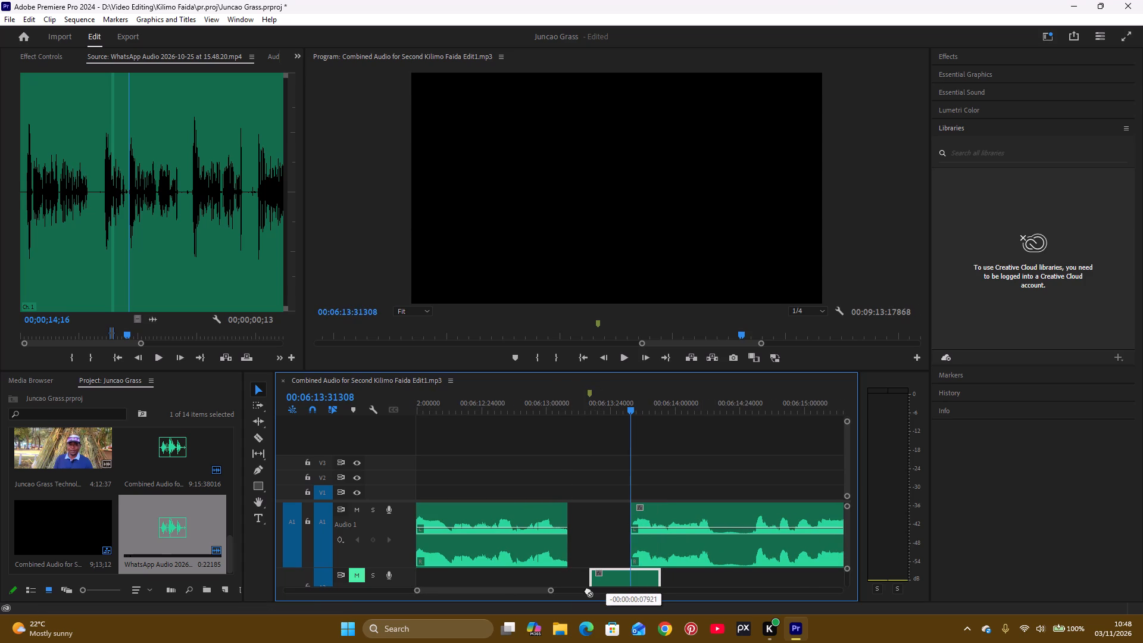
left_click_drag(588, 590, 582, 580)
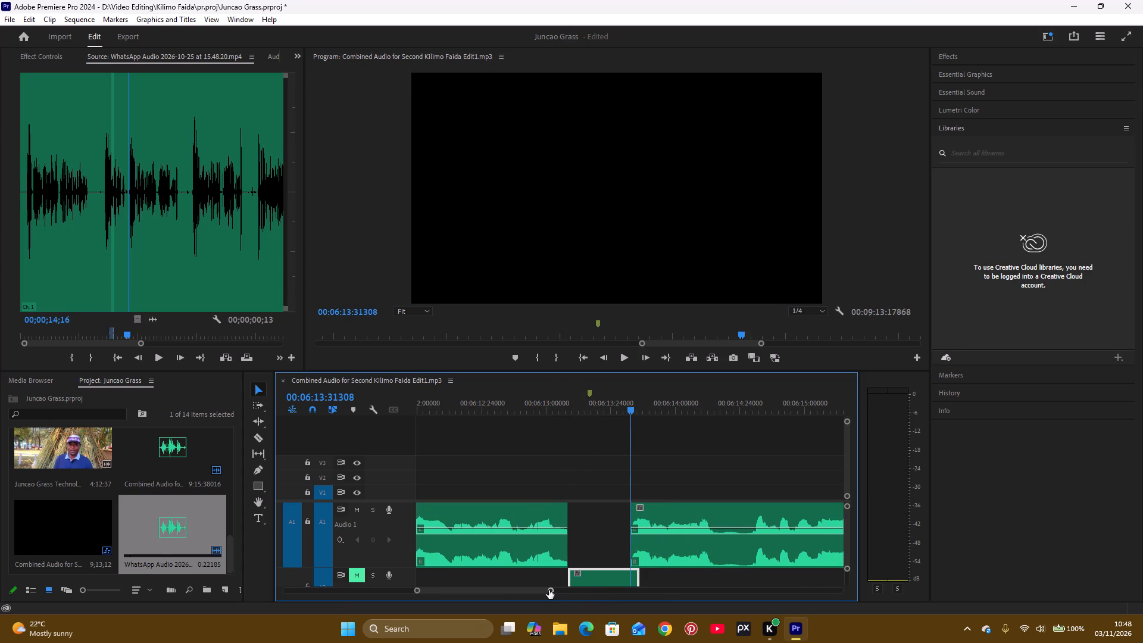
Listen to the narration across the new gap, from just before 00:06:13.
left_click_drag(549, 590, 541, 602)
left_click(494, 403)
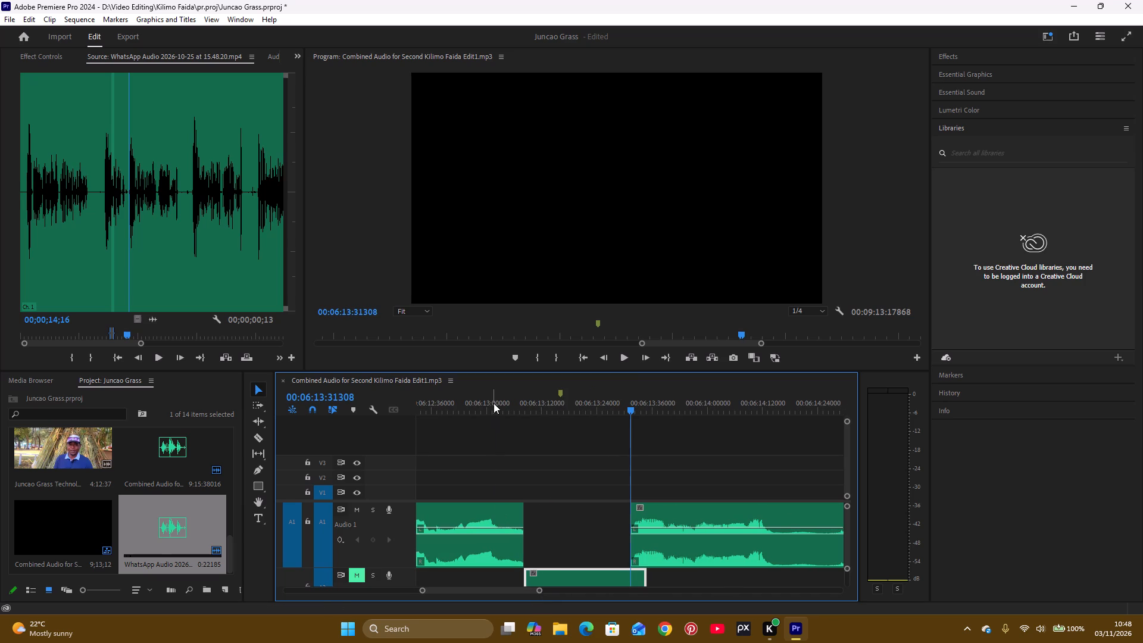
key("space")
key("space")
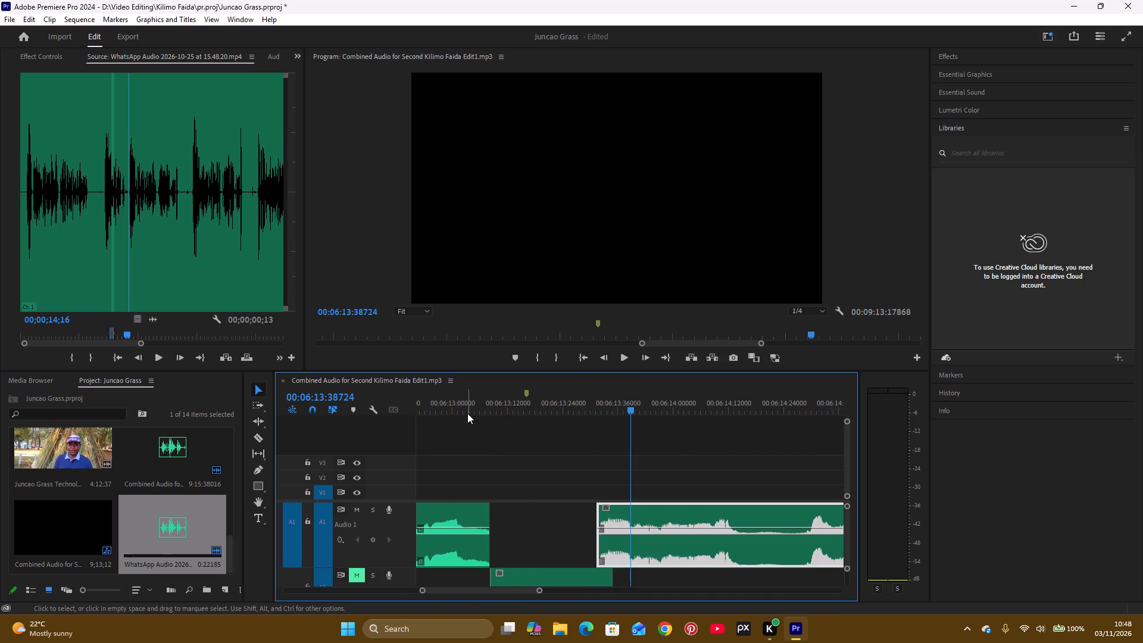
left_click(462, 405)
key("space")
key("space")
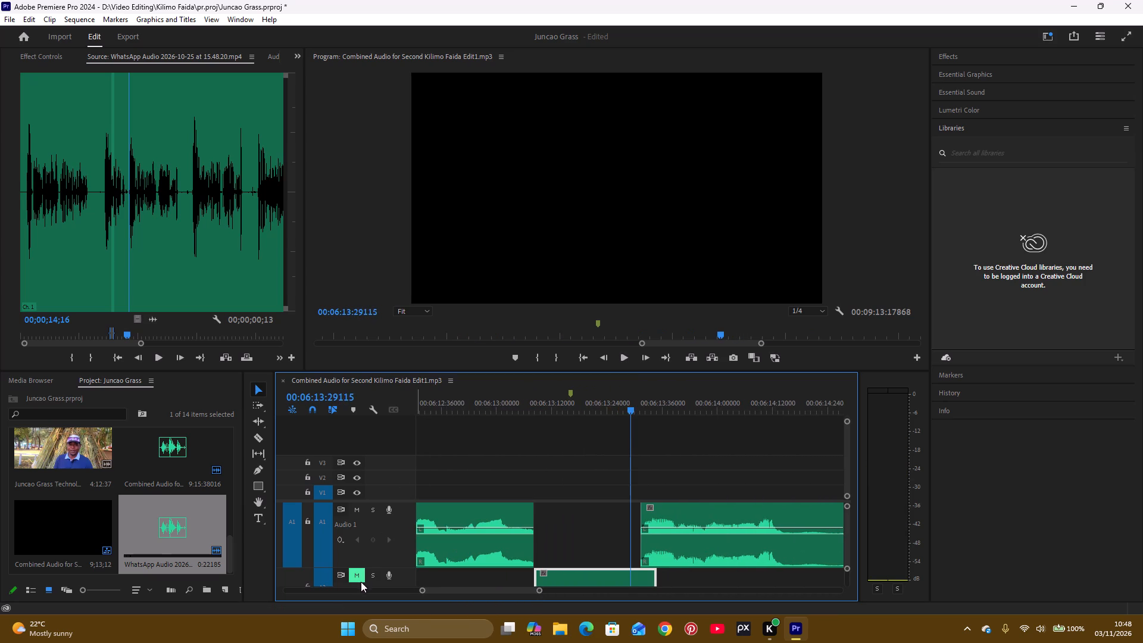
Unmute the second audio track.
left_click(360, 576)
Listen to the WhatsApp excerpt together with the narration on both sides of the gap, from about 00:06:12.
left_click(479, 408)
key("space")
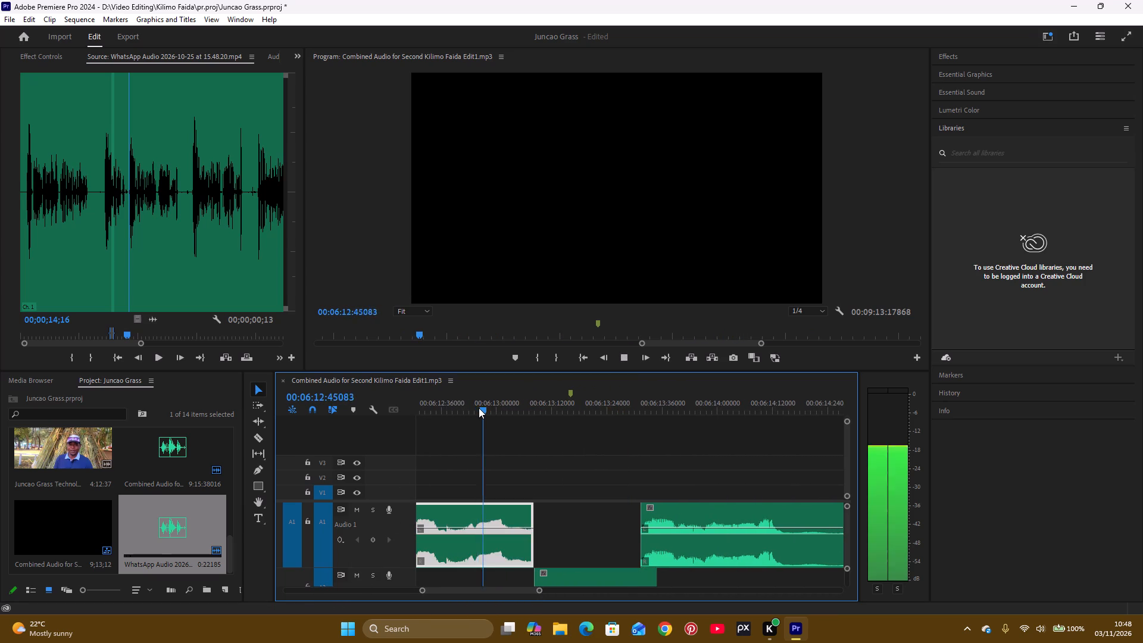
key("space")
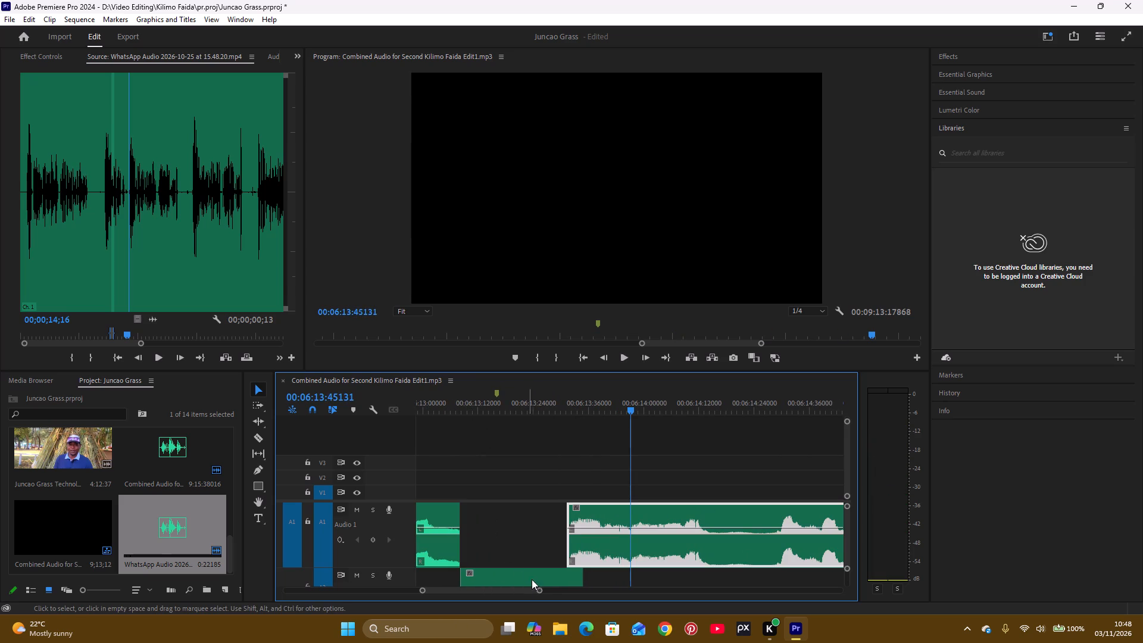
left_click_drag(540, 590, 615, 598)
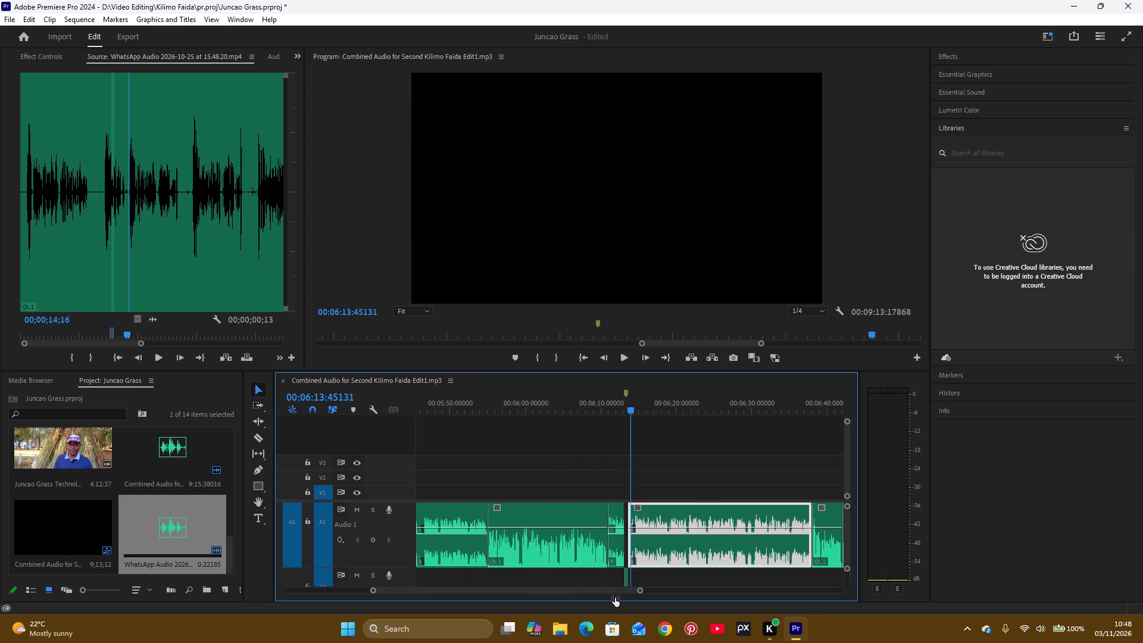
left_click_drag(615, 598, 616, 598)
left_click(619, 402)
key("space")
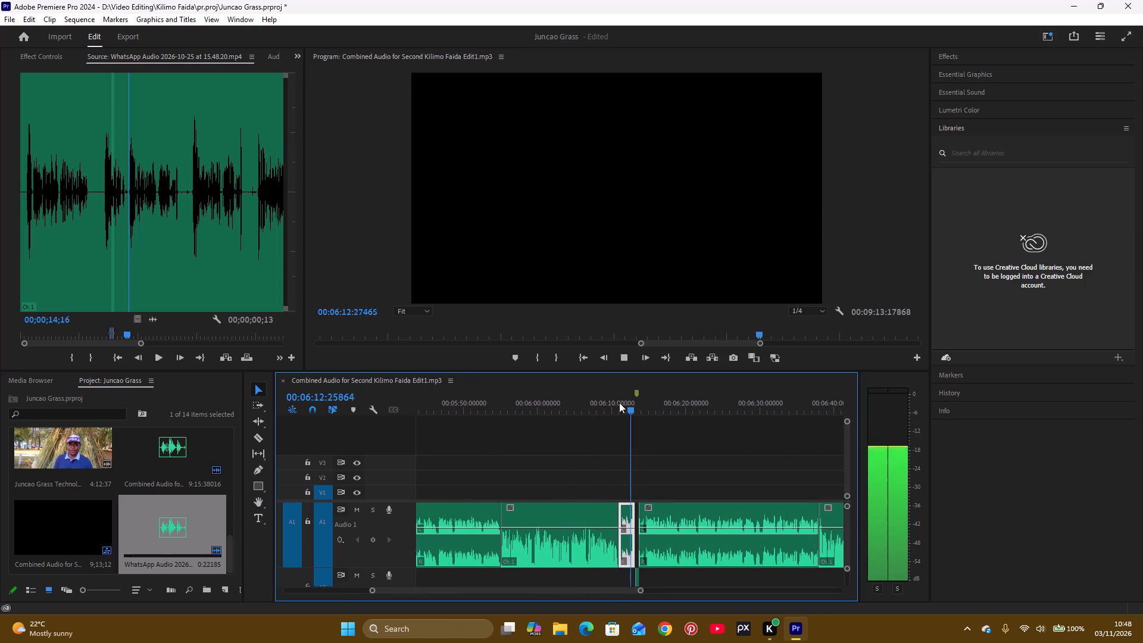
key("space")
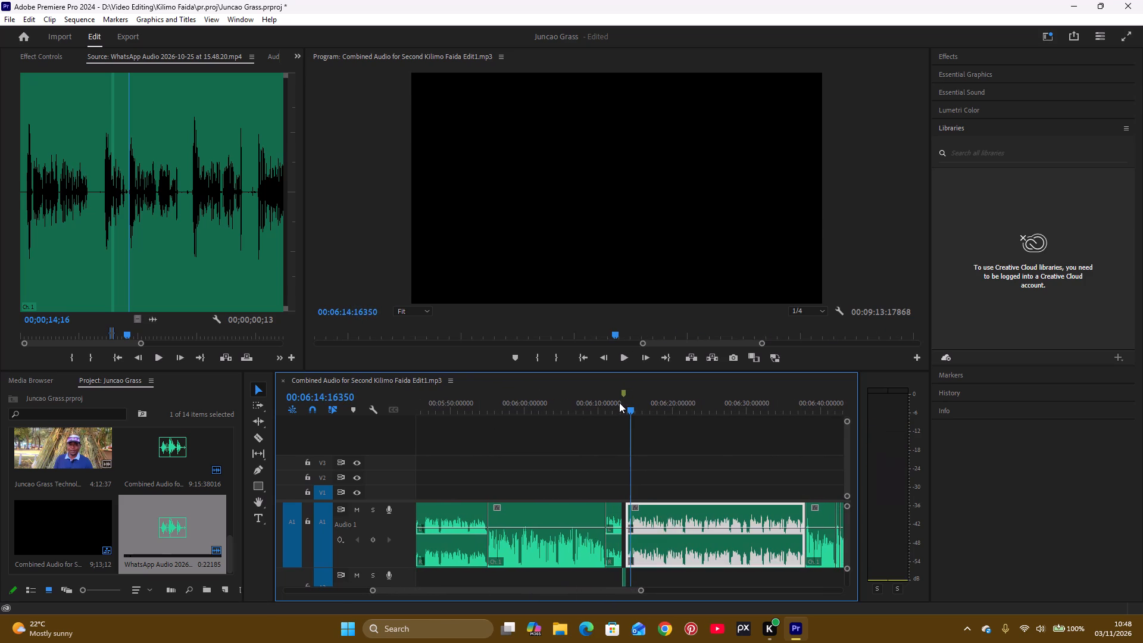
Move all first-track clips after the gap later together, so they start at 00:06:14:16350.
left_click_drag(642, 589, 642, 590)
left_click_drag(642, 590, 589, 600)
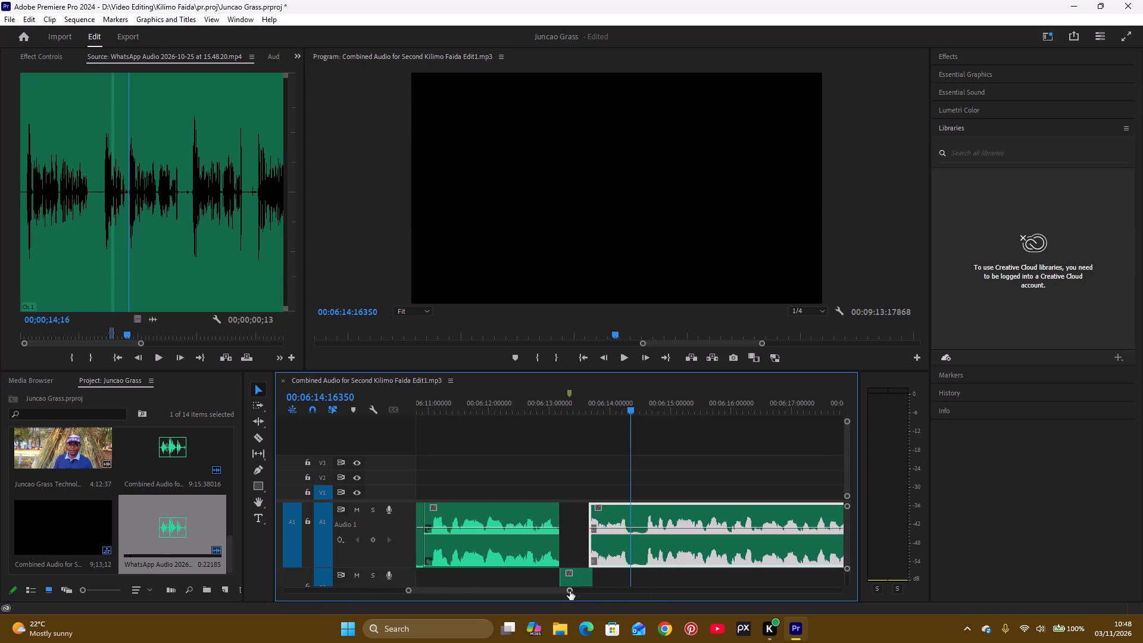
left_click_drag(570, 591, 702, 603)
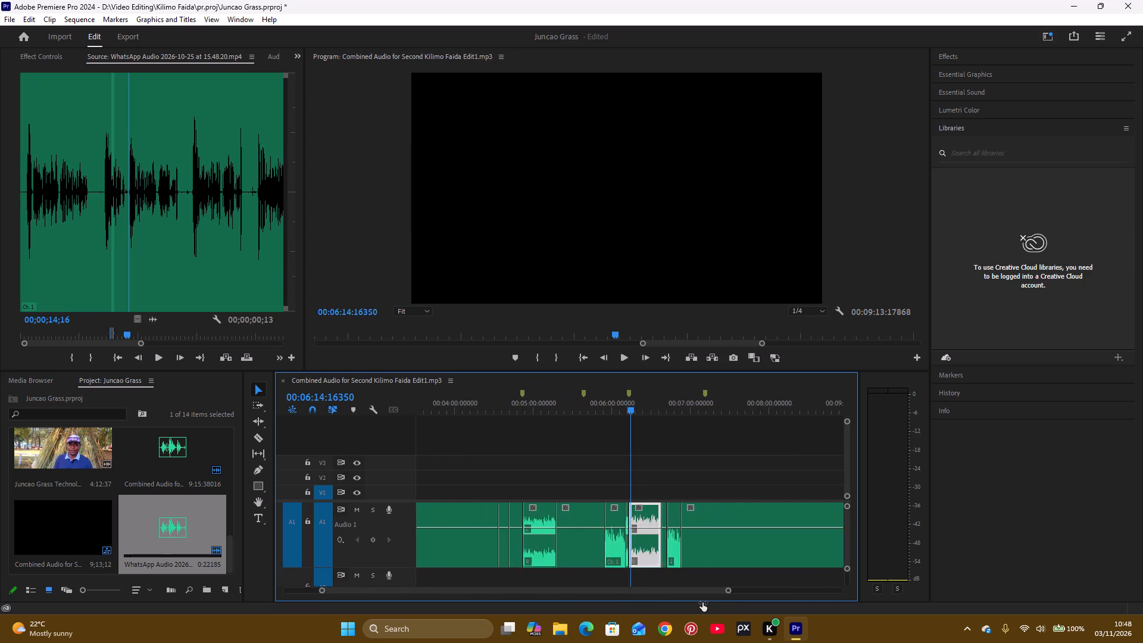
left_click_drag(702, 603, 716, 604)
left_click_drag(808, 527, 798, 560)
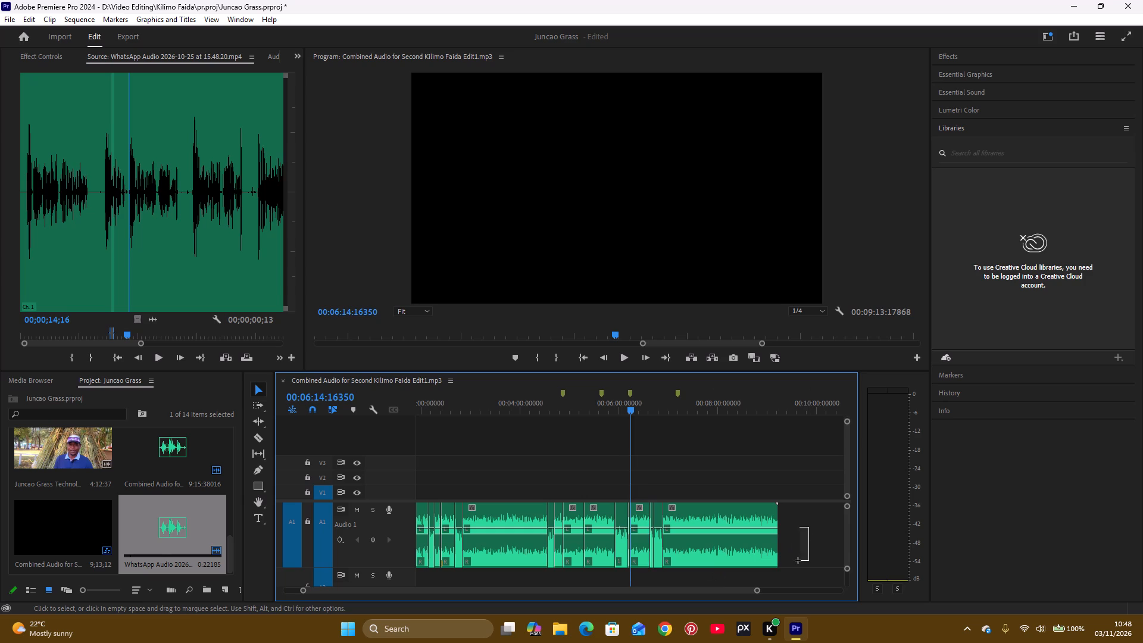
left_click_drag(798, 560, 636, 559)
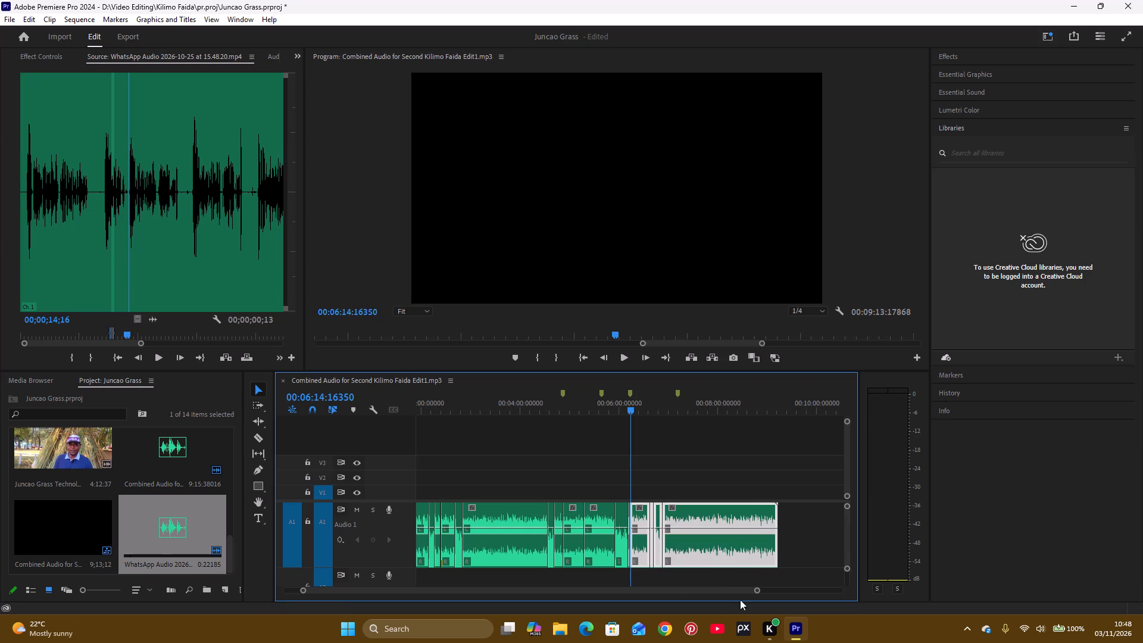
left_click_drag(756, 589, 733, 605)
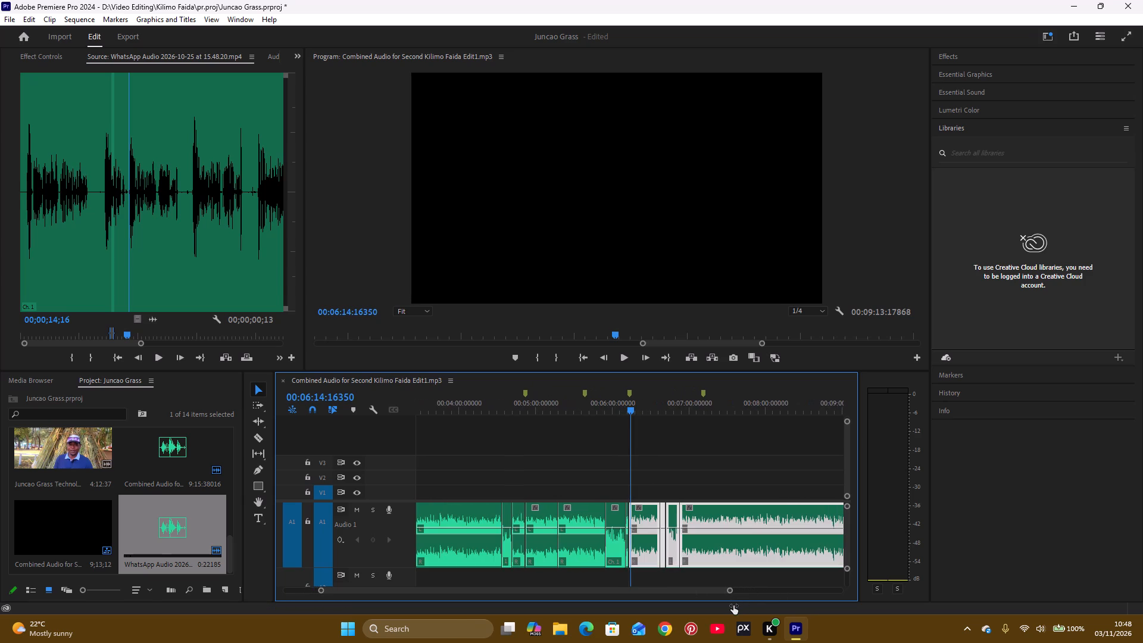
left_click_drag(733, 605, 677, 619)
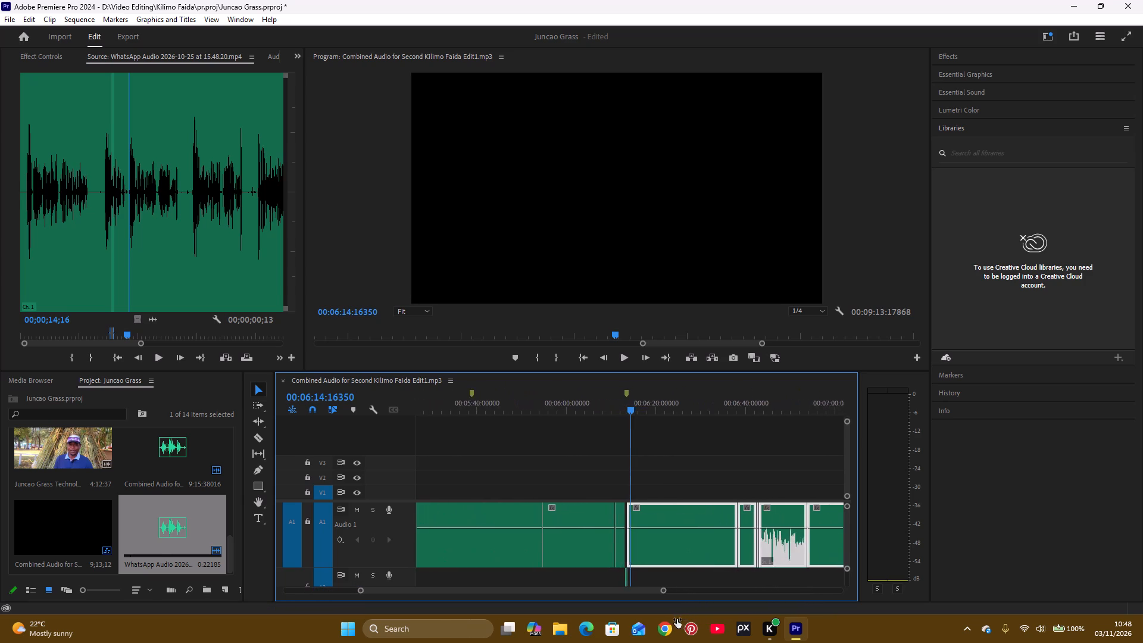
left_click_drag(677, 619, 638, 620)
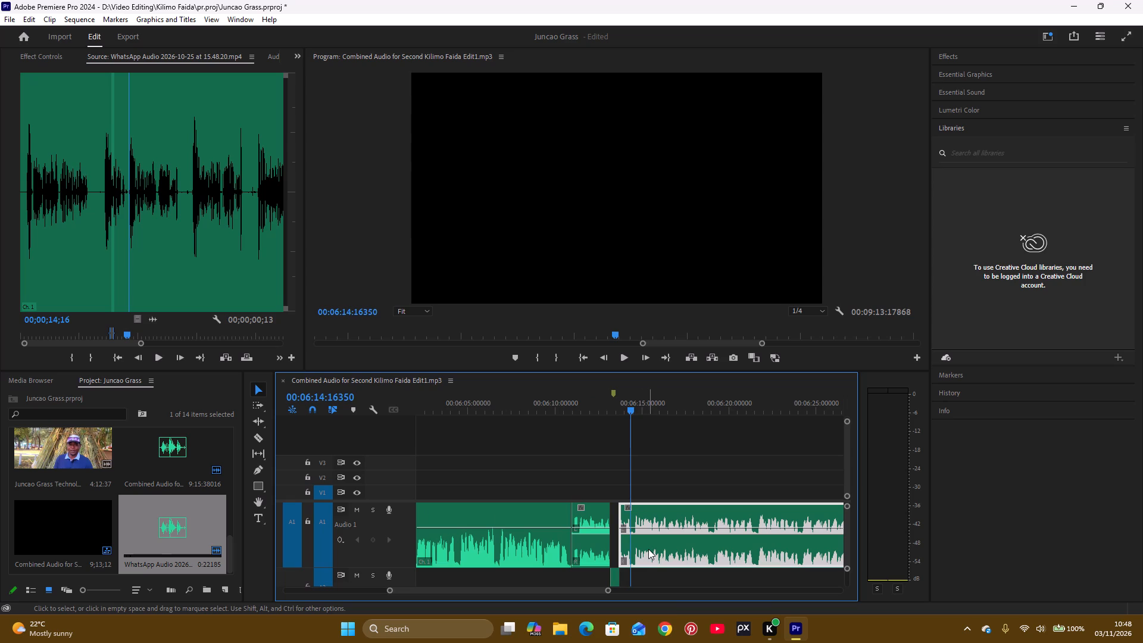
left_click_drag(648, 549, 666, 550)
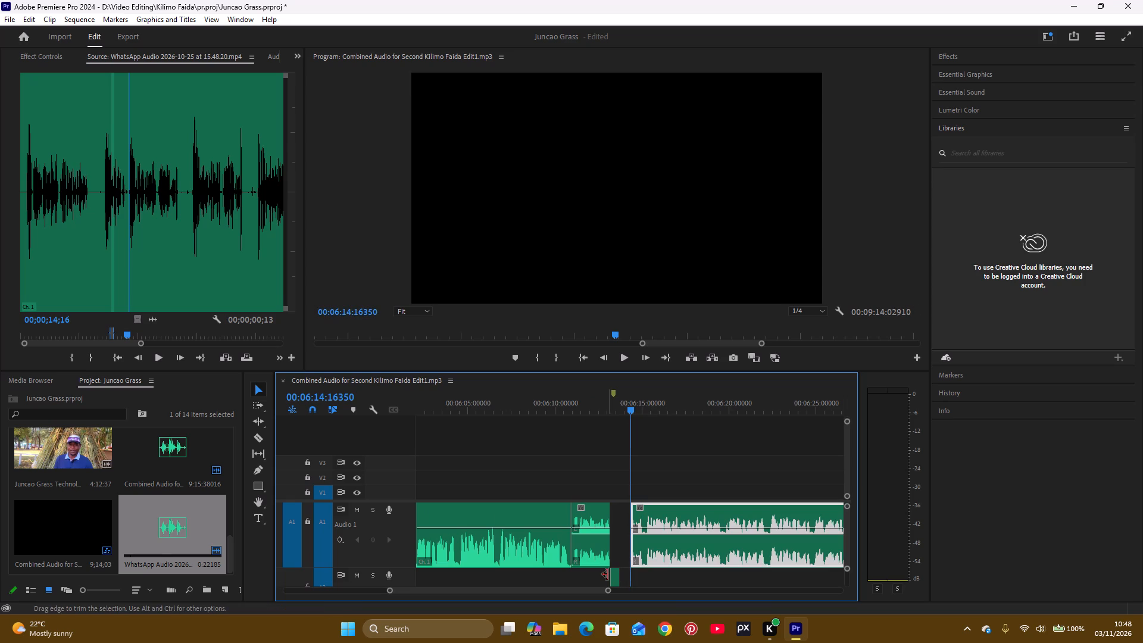
Move the WhatsApp excerpt up into the gap on the first audio track, directly against the end of the preceding narration clip.
left_click_drag(616, 580, 620, 554)
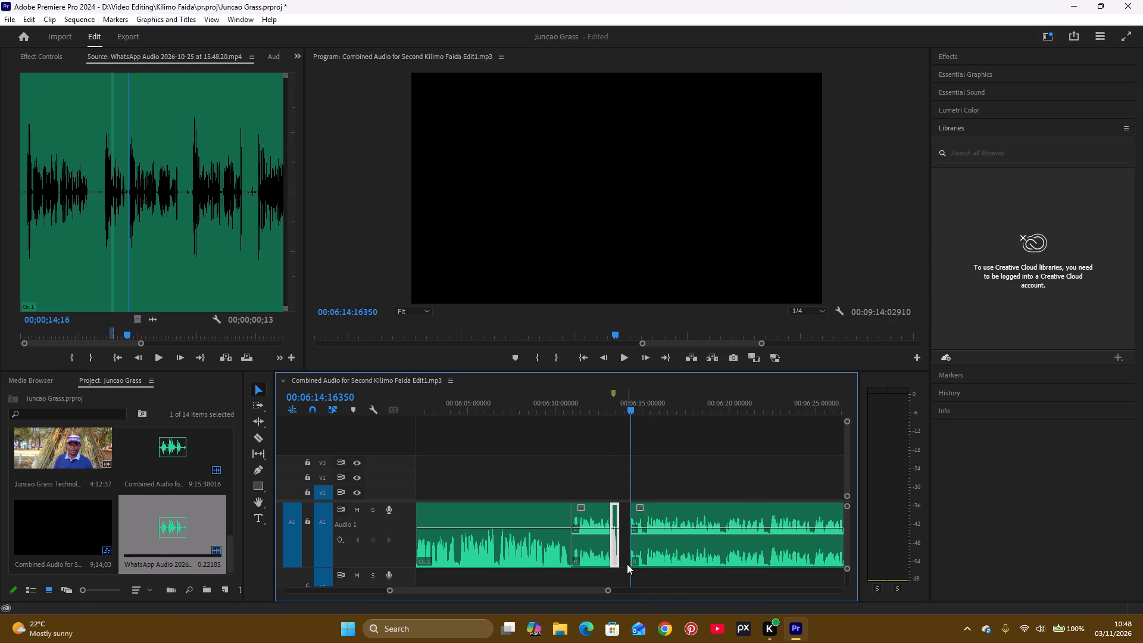
Close the remaining gap between the WhatsApp excerpt and the following narration clip near 00:06:14 on the first audio track.
left_click(624, 556)
key("BackSpace")
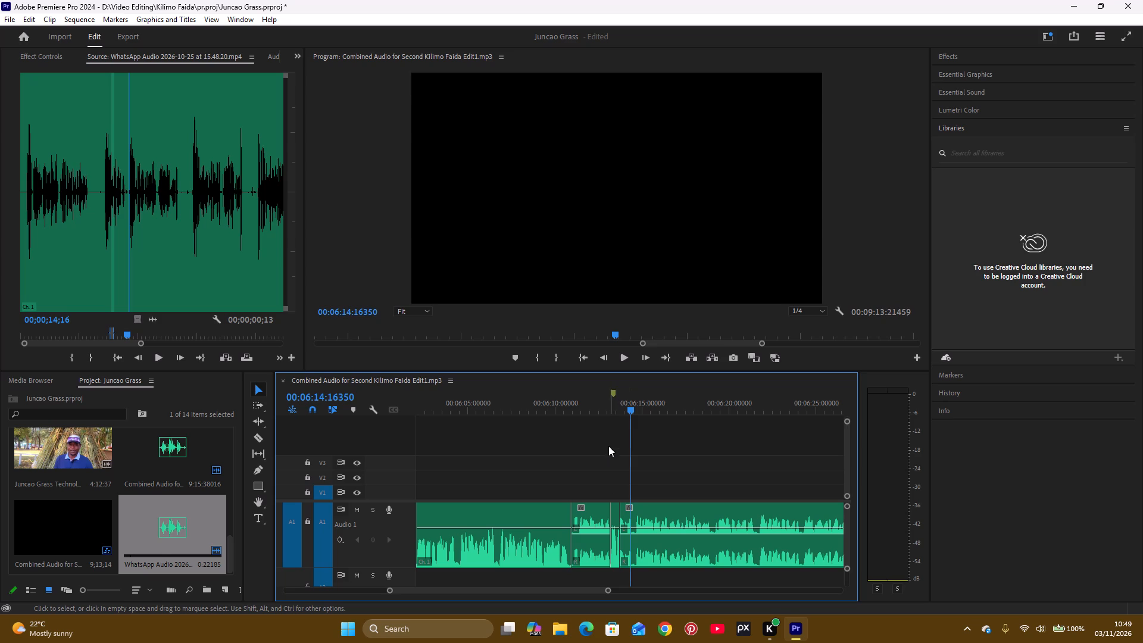
Listen repeatedly to the patched join around 00:06:13 and the narration that follows it, up to about 00:06:26.
left_click(603, 417)
left_click(603, 407)
key("space")
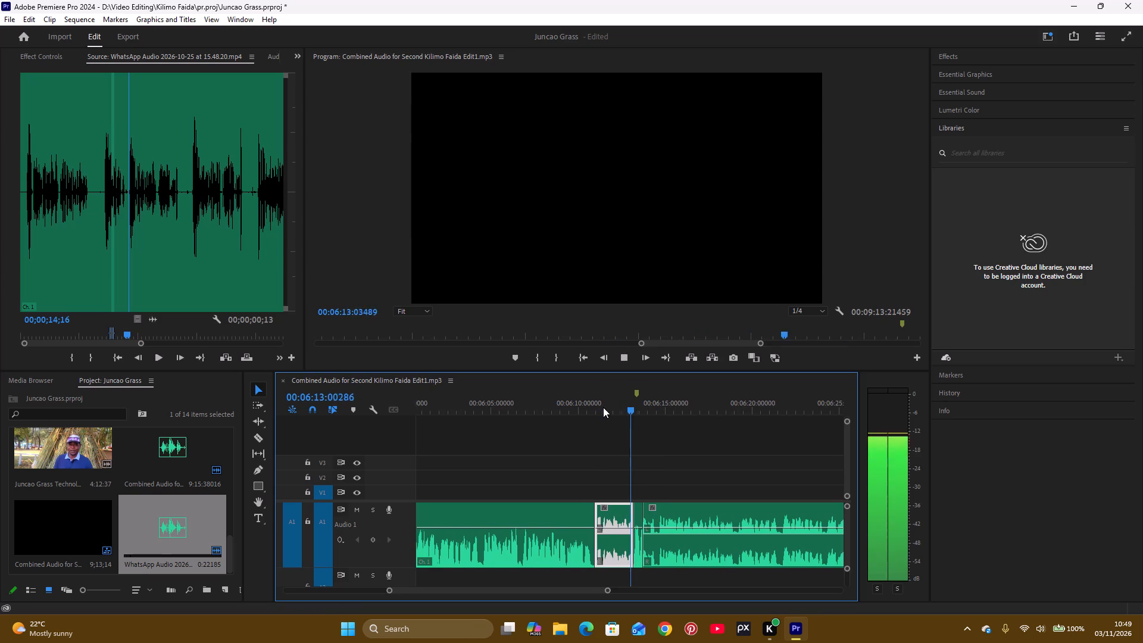
key("space")
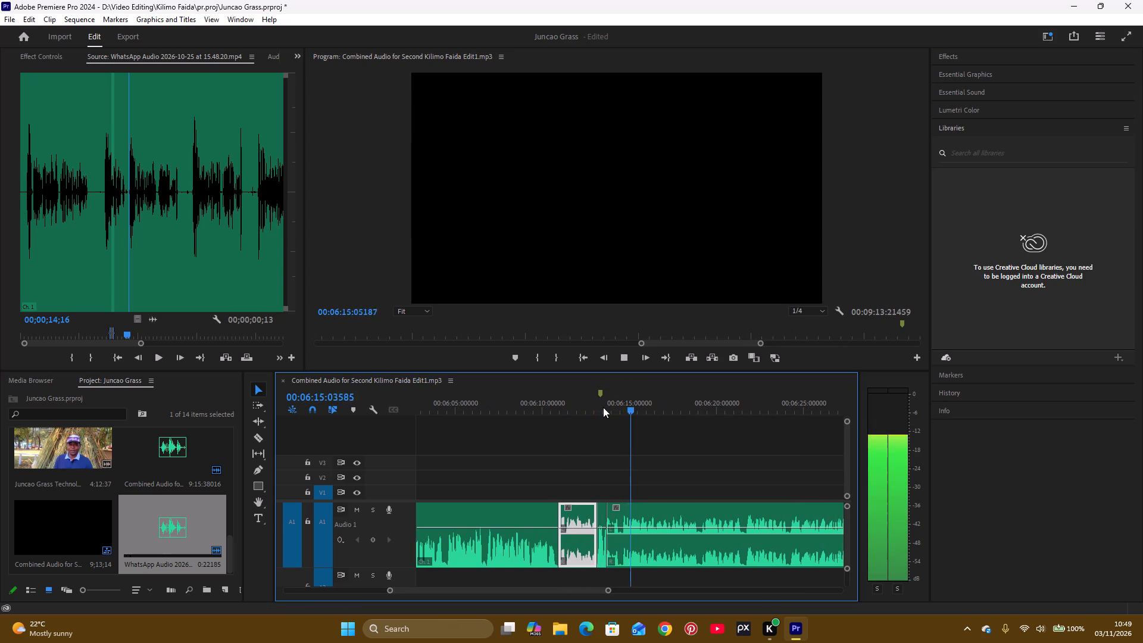
left_click(591, 407)
key("space")
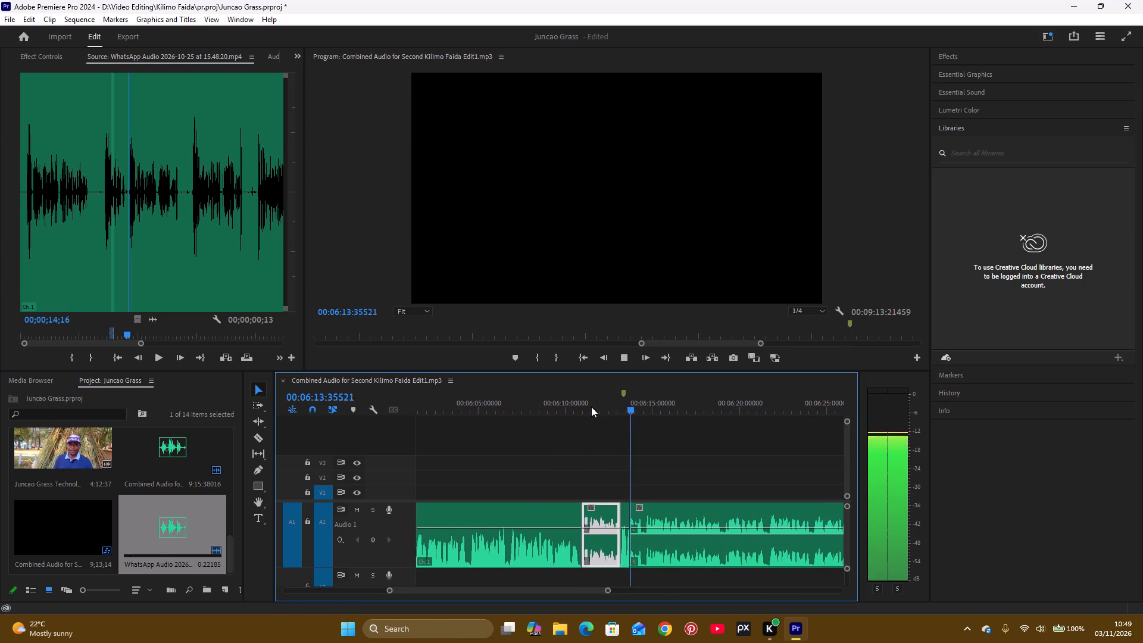
key("space")
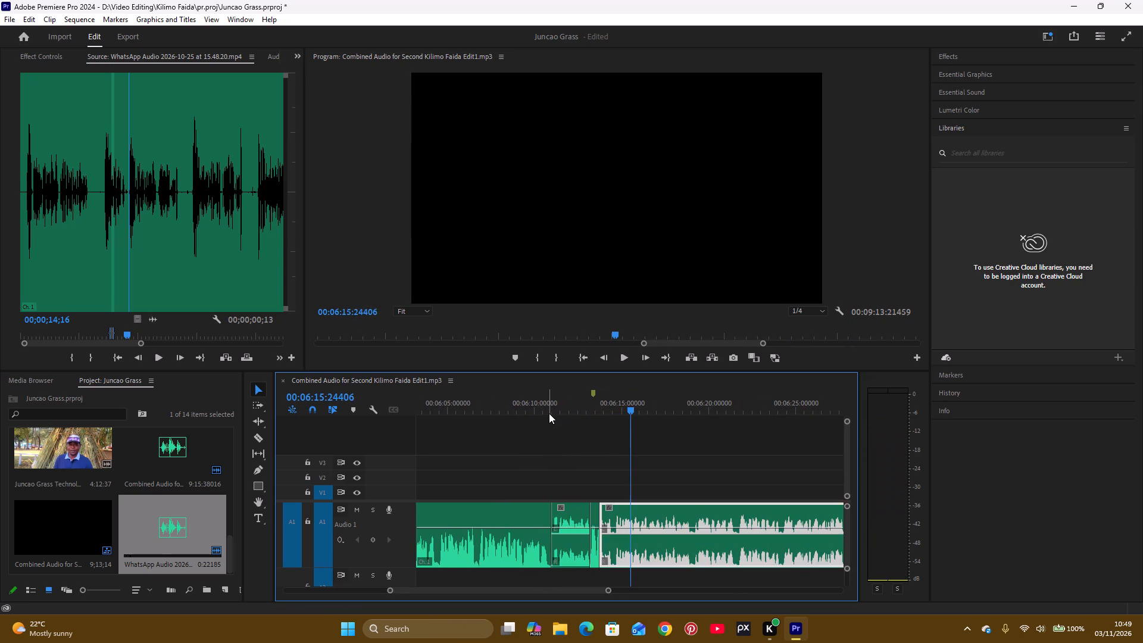
left_click(544, 408)
key("space")
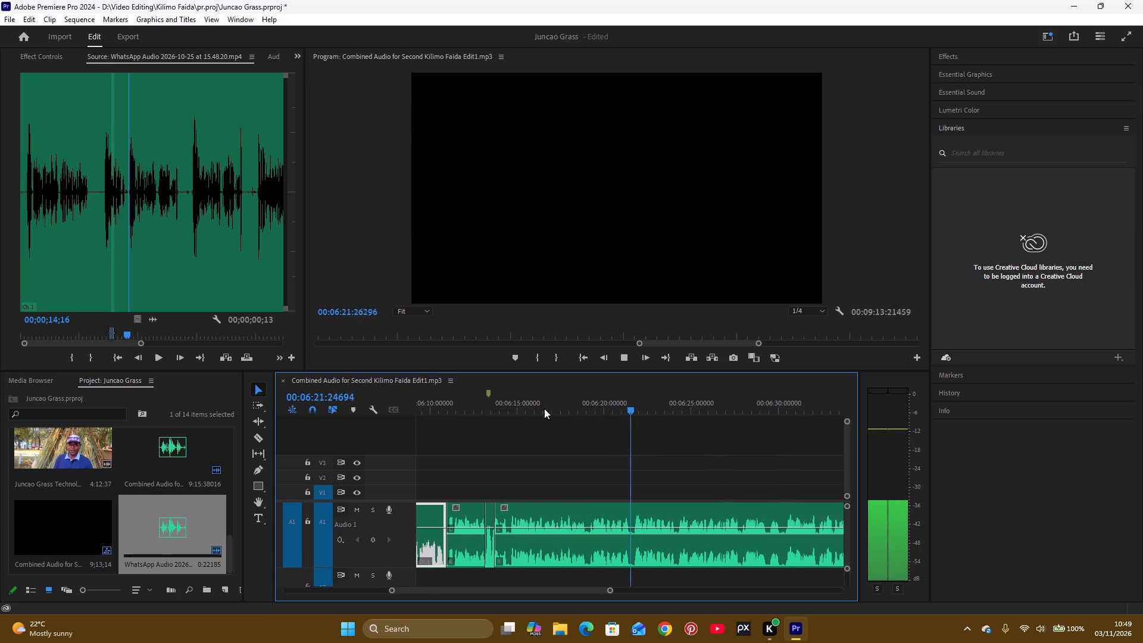
key("space")
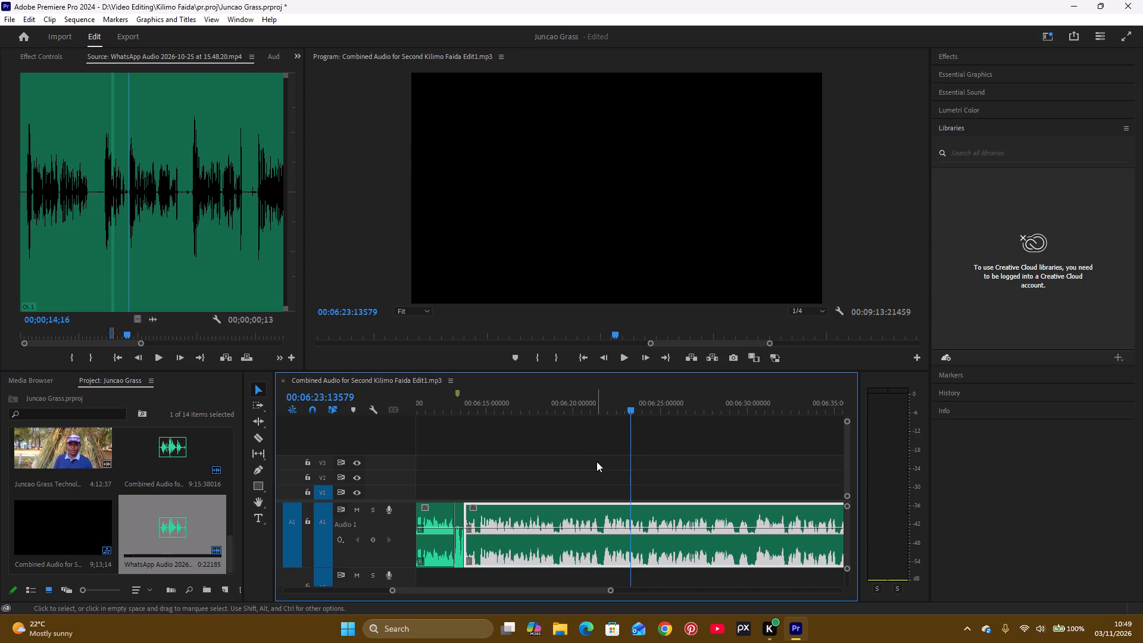
key("space")
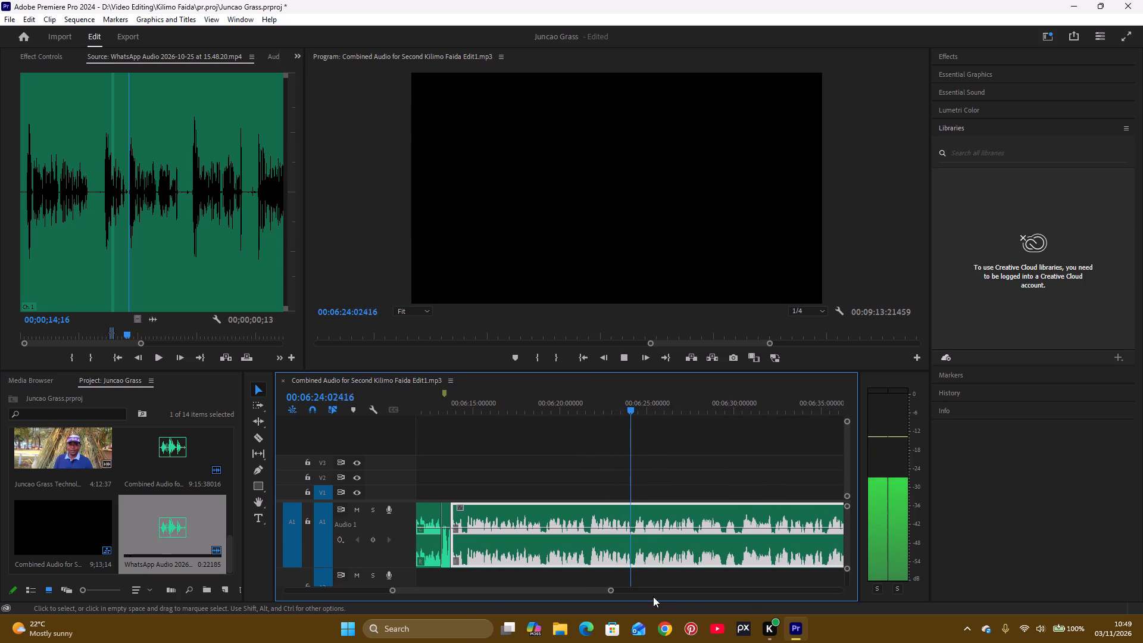
key("space")
left_click(570, 401)
key("space")
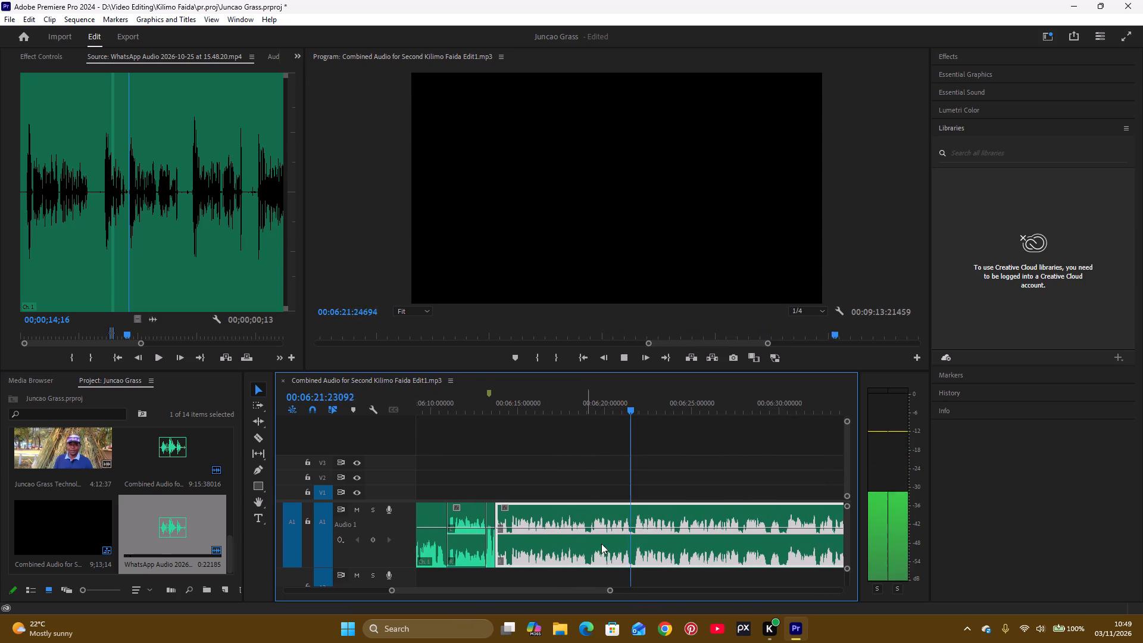
left_click_drag(613, 589, 633, 588)
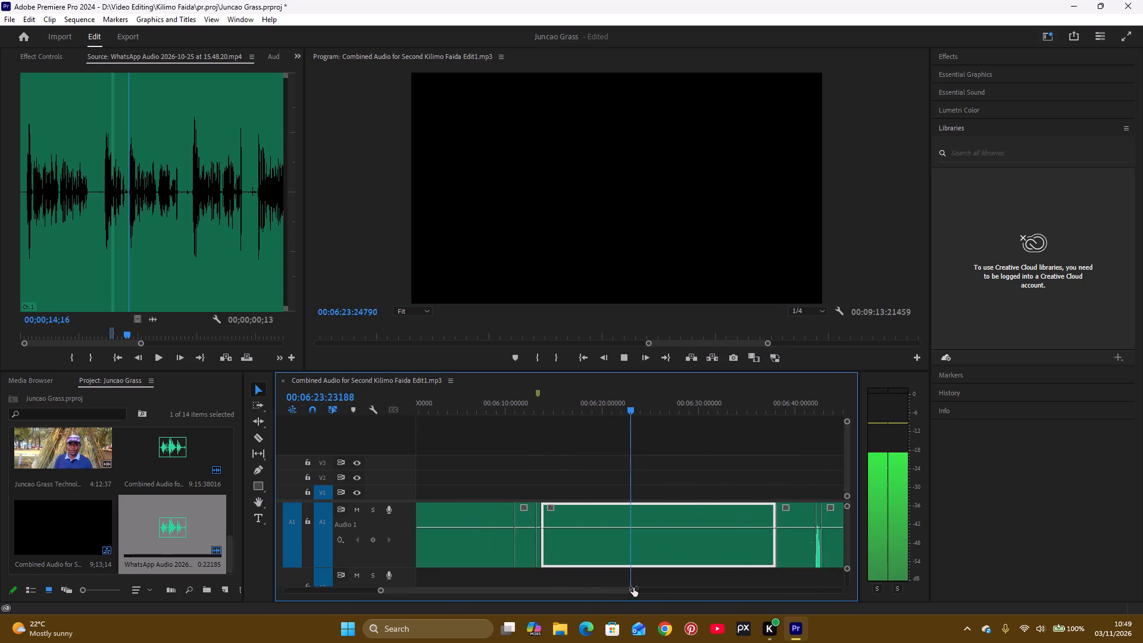
left_click_drag(633, 588, 685, 587)
key("space")
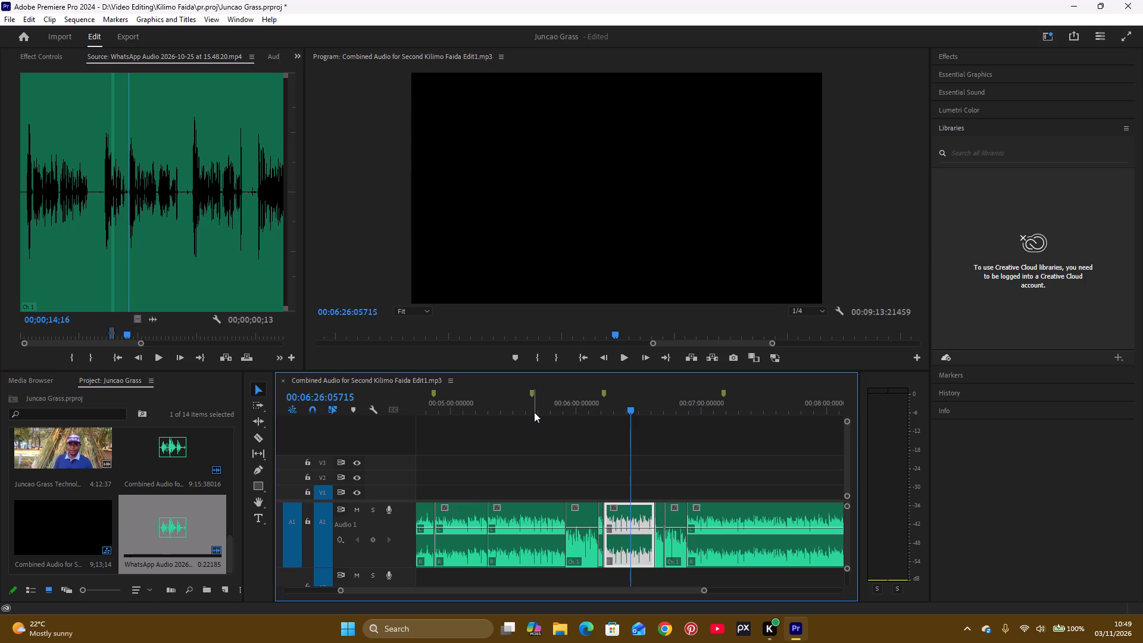
Listen briefly to the narration at the marker near 00:05:39.
left_click(532, 414)
key("space")
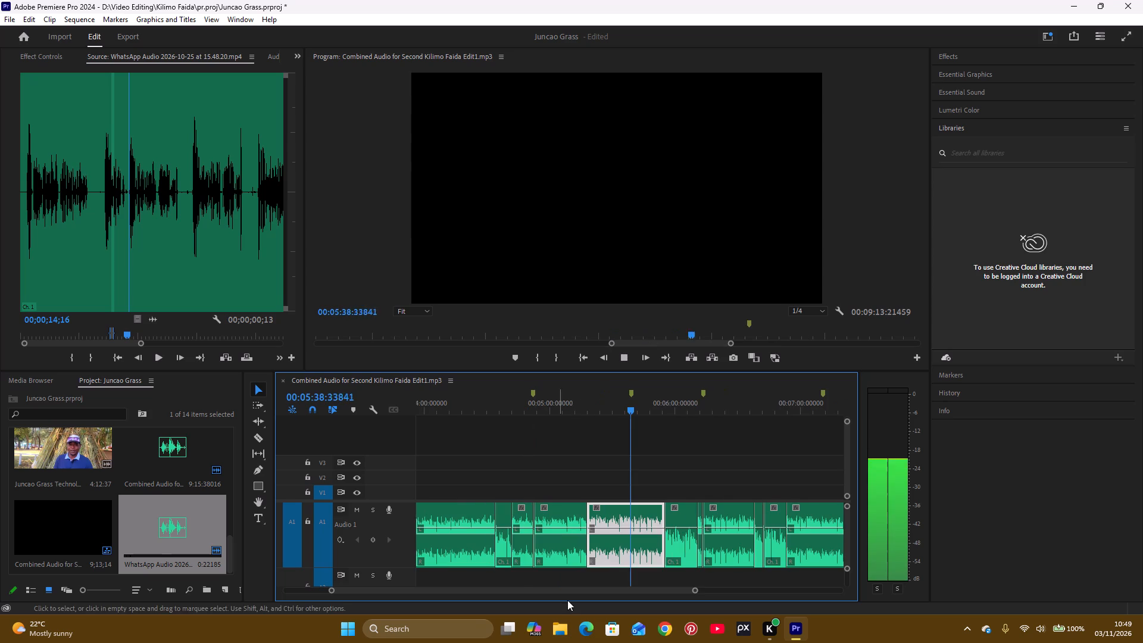
key("space")
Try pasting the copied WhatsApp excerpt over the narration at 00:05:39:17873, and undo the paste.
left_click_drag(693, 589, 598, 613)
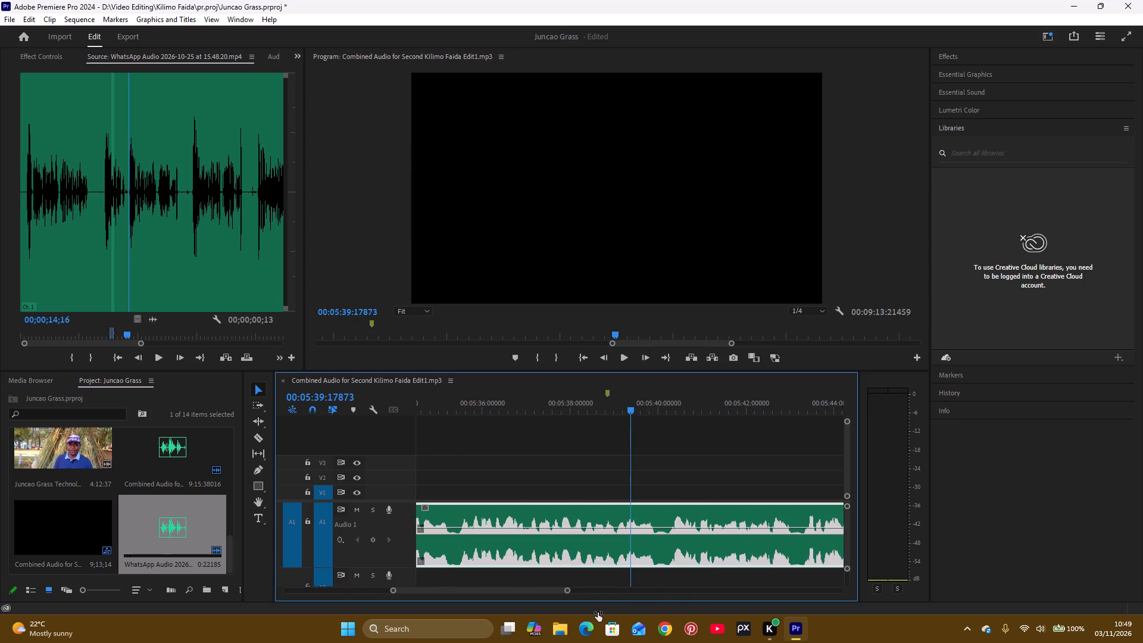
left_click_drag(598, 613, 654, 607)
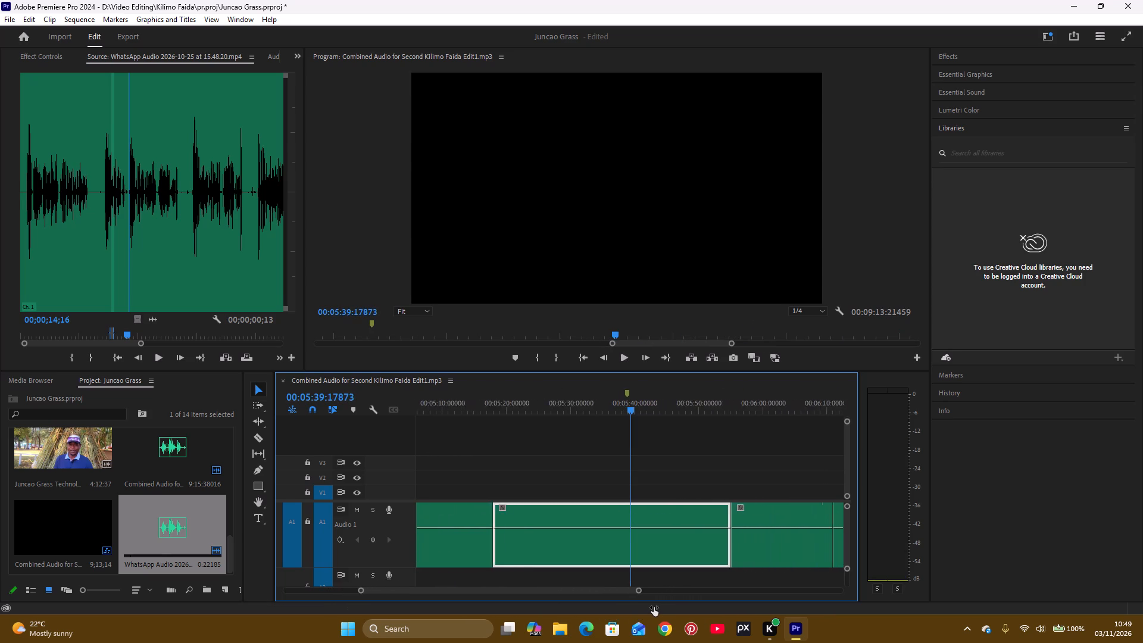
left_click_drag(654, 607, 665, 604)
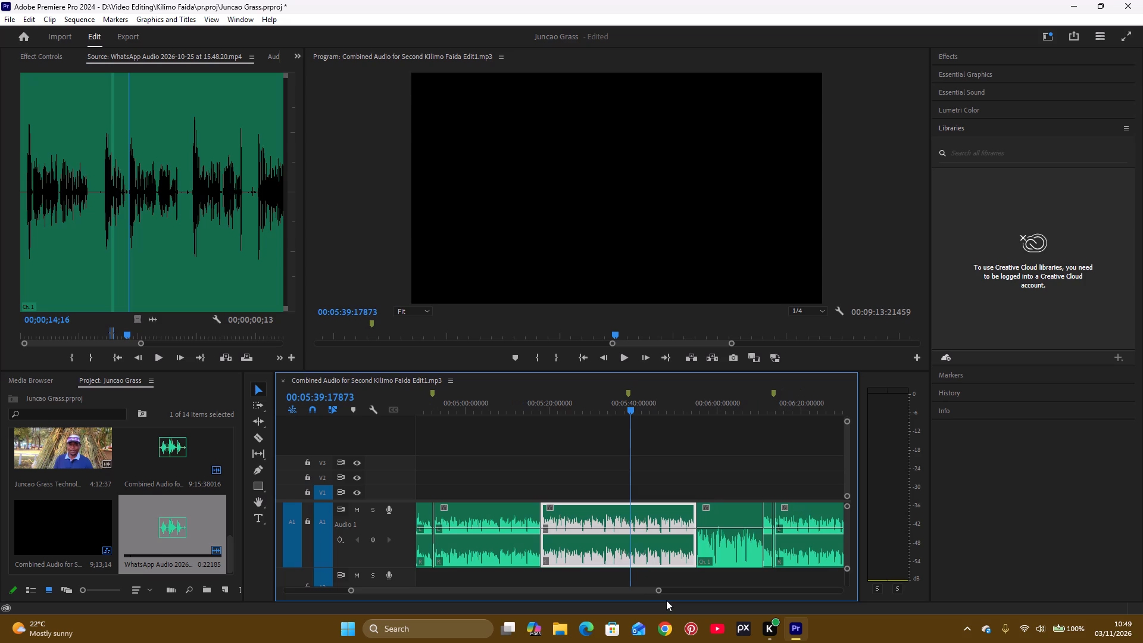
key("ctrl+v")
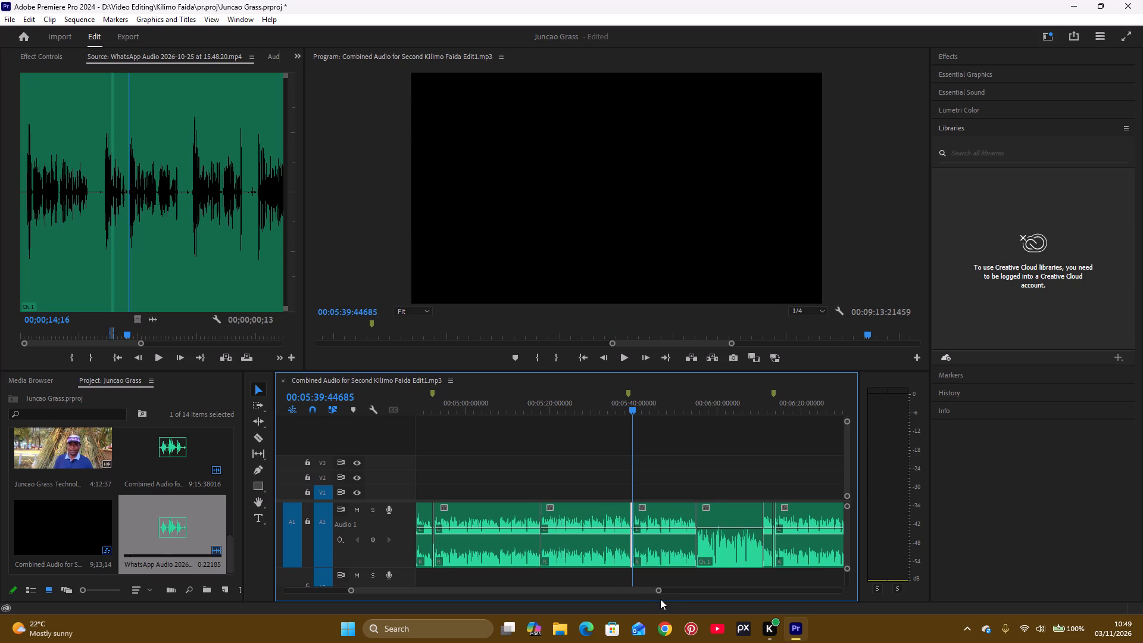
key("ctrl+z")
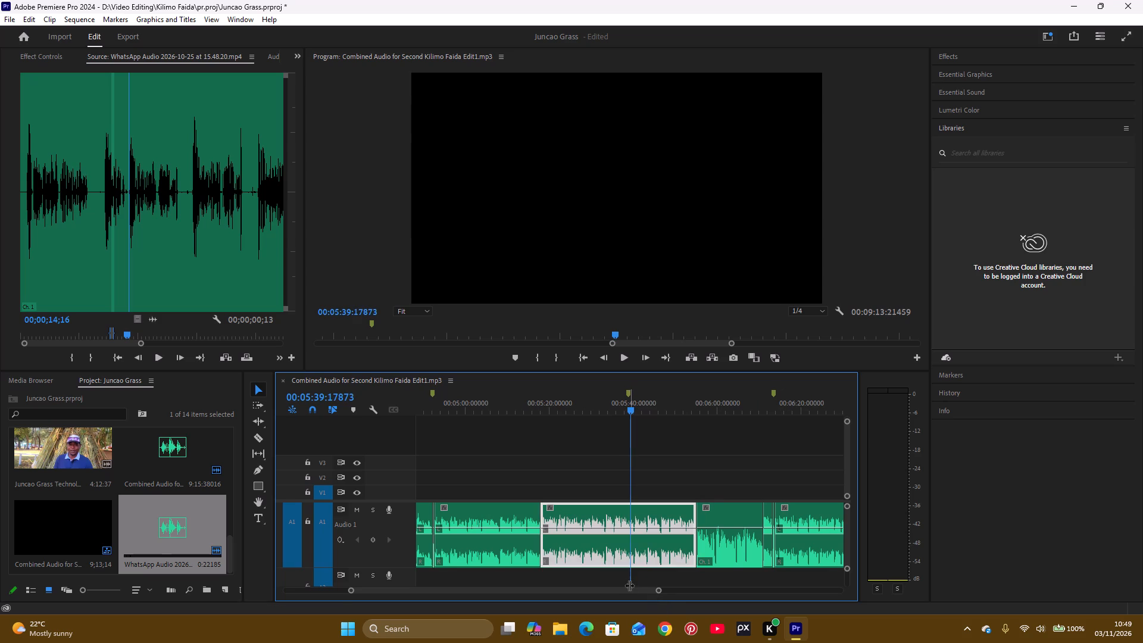
Paste the copied WhatsApp excerpt into the empty area past the end of the narration, at 00:10:42:47958.
left_click_drag(661, 588, 801, 589)
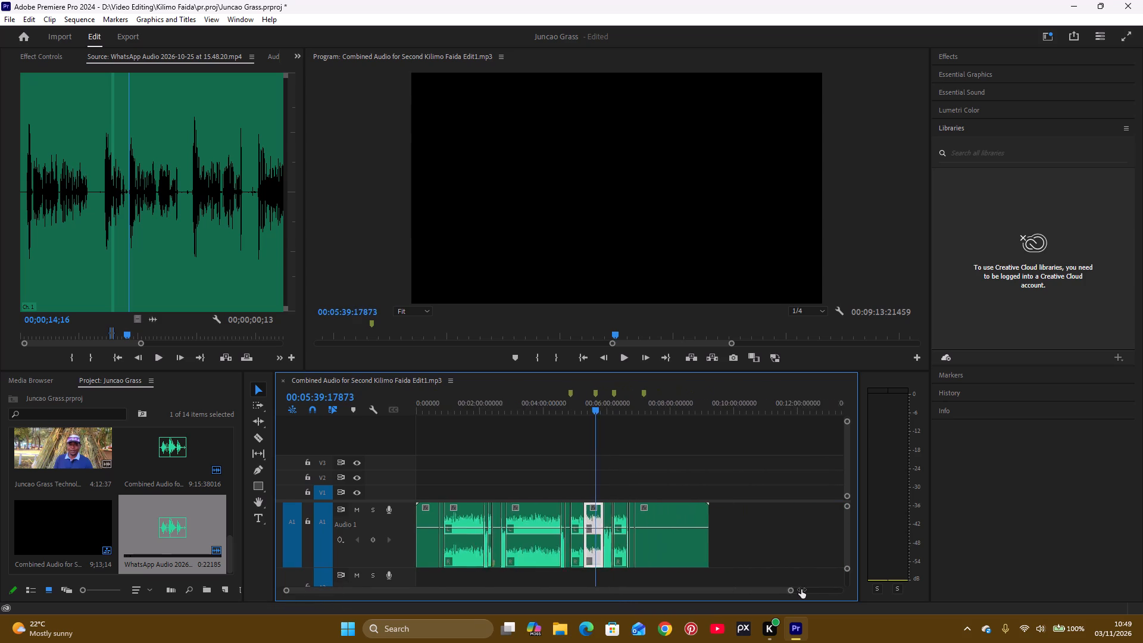
left_click_drag(801, 589, 804, 589)
left_click(679, 403)
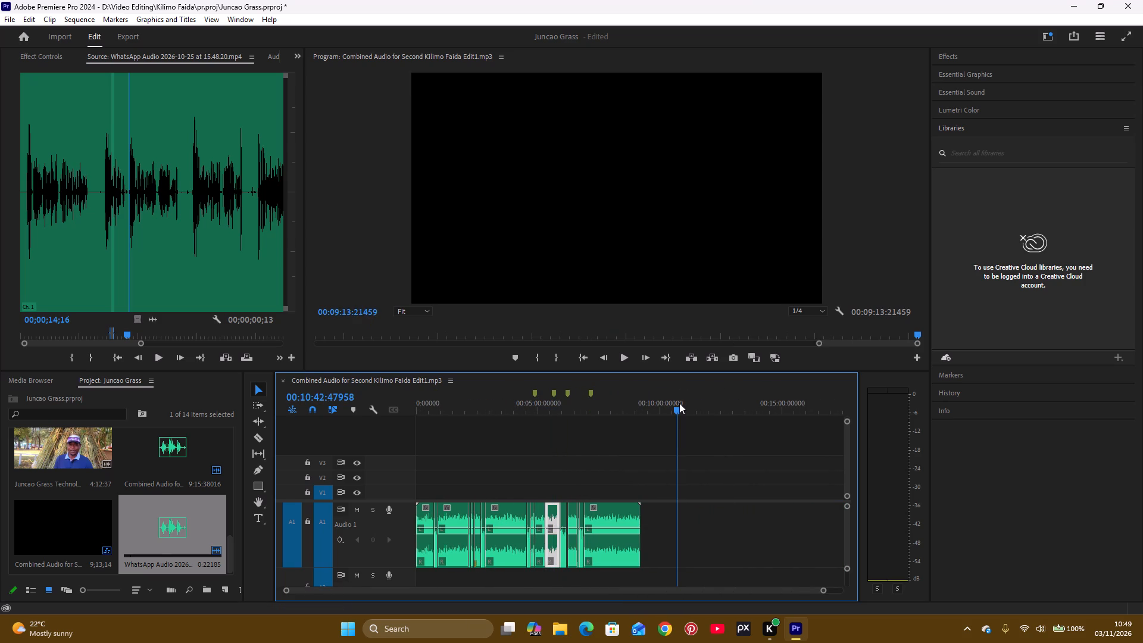
key("ctrl+v")
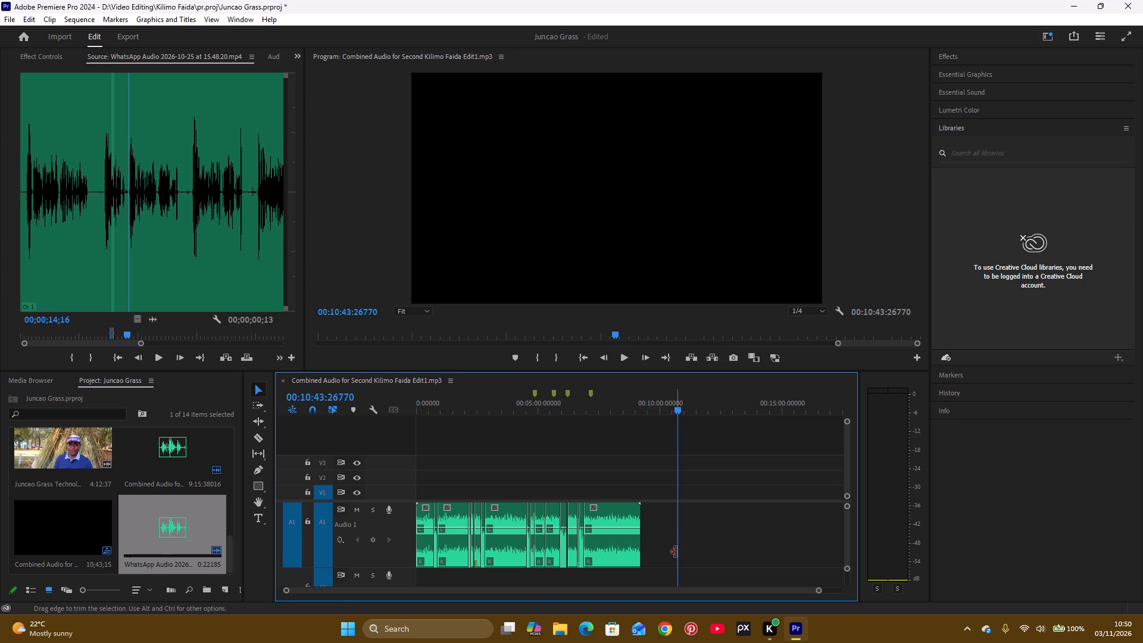
Move the pasted WhatsApp excerpt from the sequence end to the second audio track, beneath the marker near 00:05:39.
left_click(818, 586)
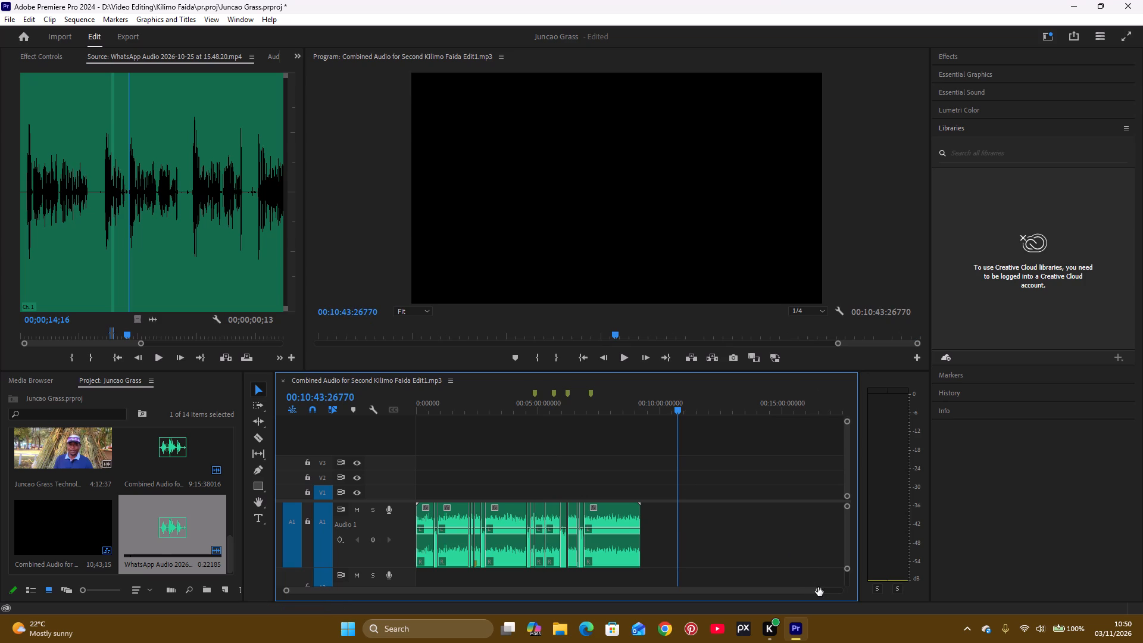
left_click_drag(850, 566, 850, 578)
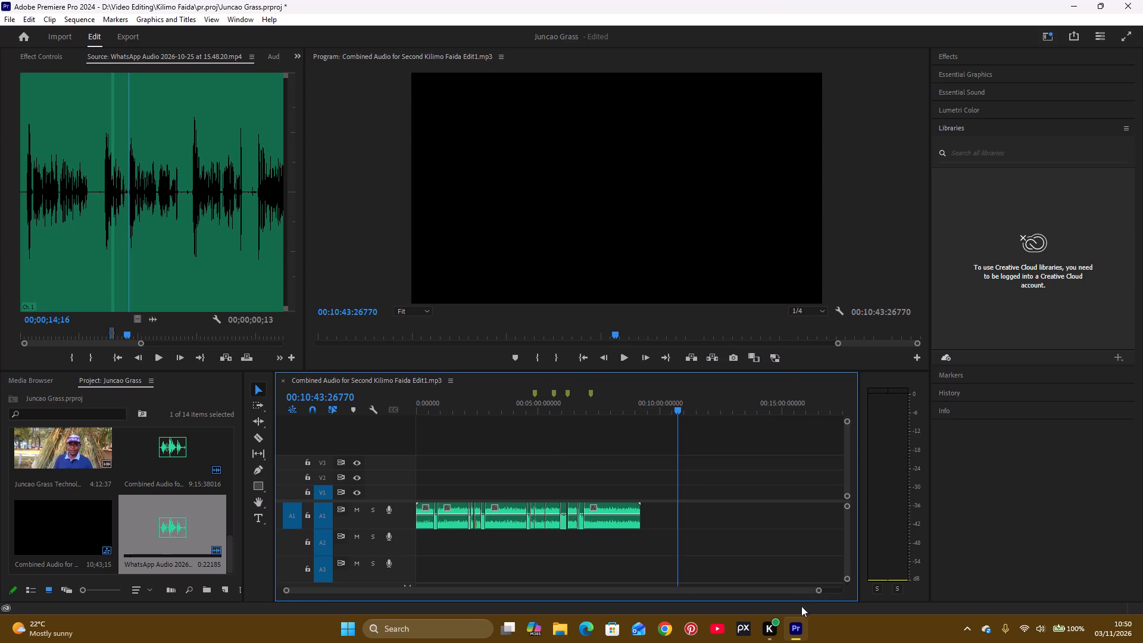
left_click(823, 589)
left_click_drag(839, 589, 768, 605)
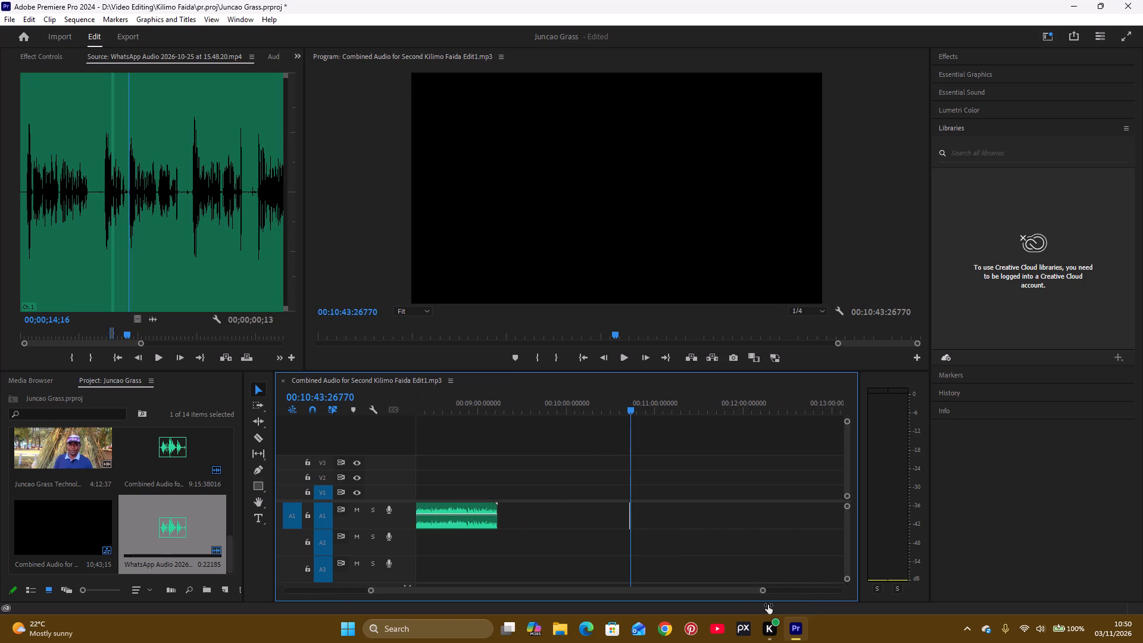
left_click_drag(768, 605, 763, 604)
left_click_drag(762, 589, 748, 594)
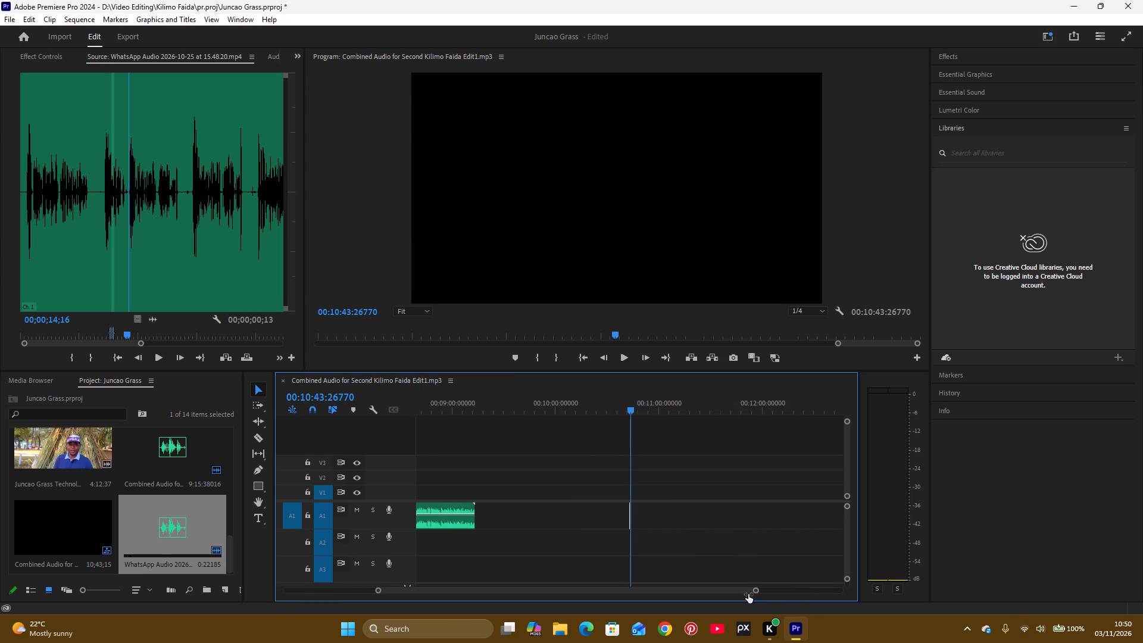
left_click_drag(748, 594, 746, 597)
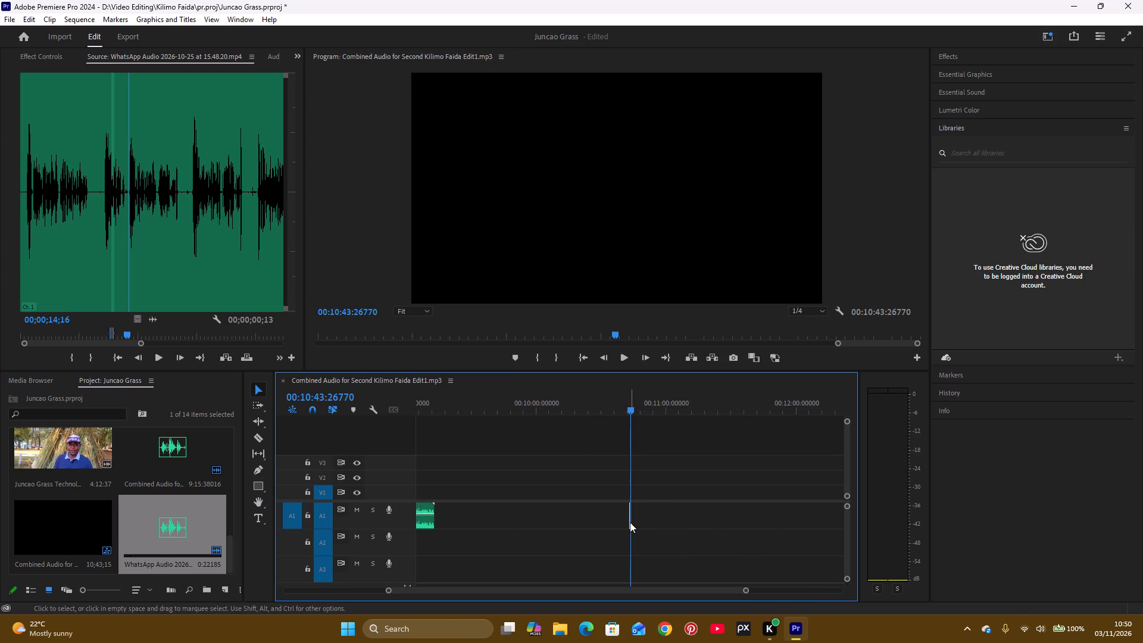
left_click_drag(630, 522, 396, 563)
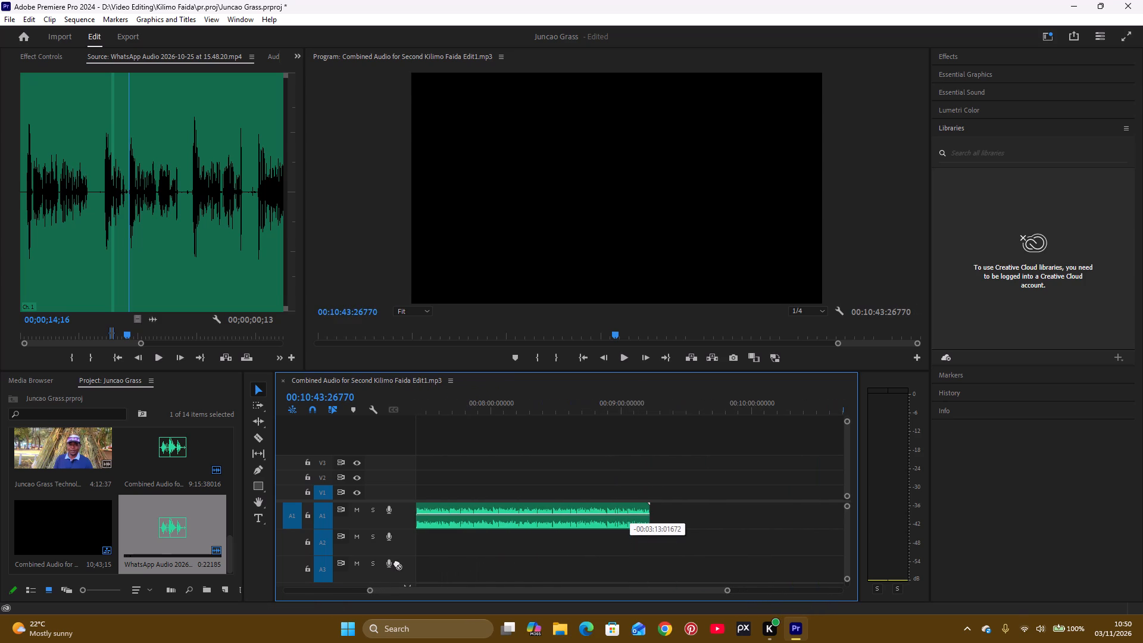
left_click_drag(396, 563, 474, 561)
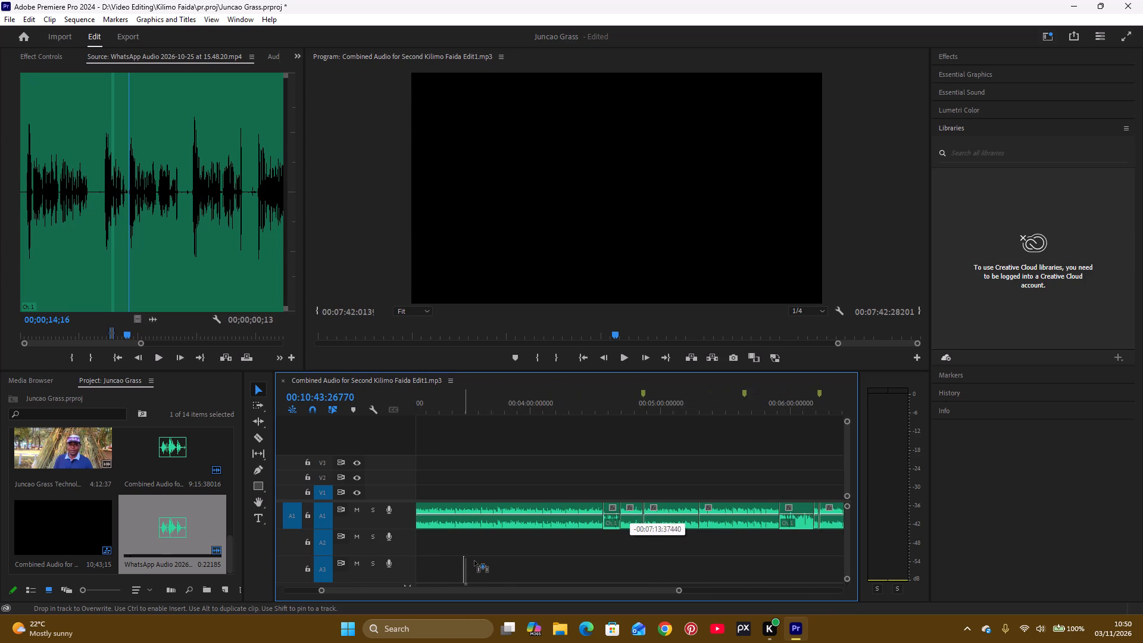
left_click_drag(474, 561, 748, 548)
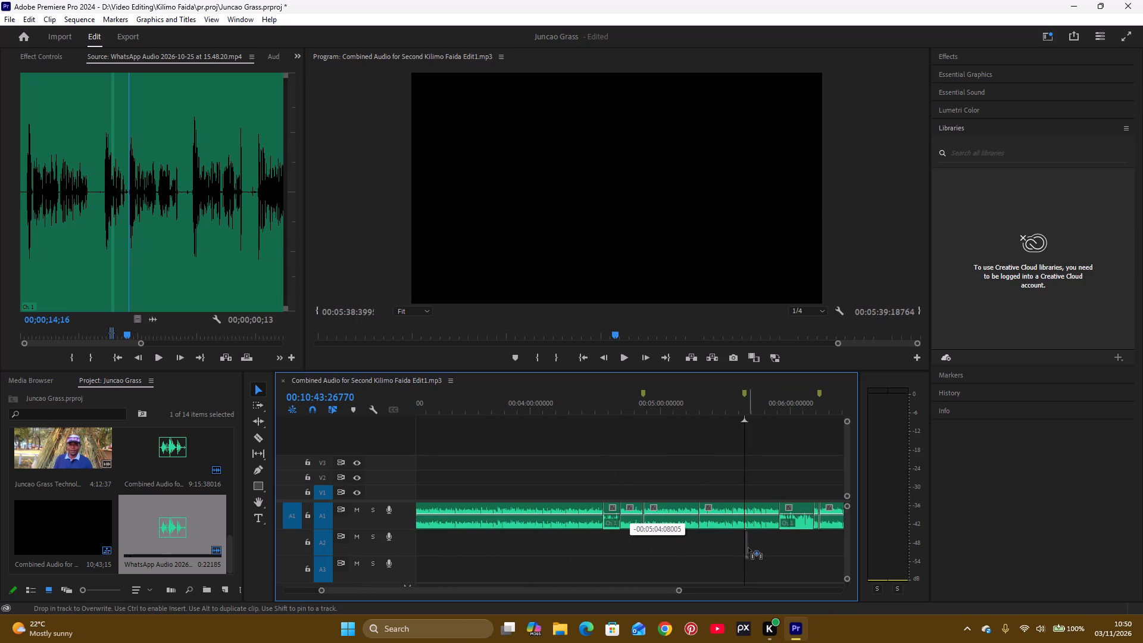
left_click_drag(748, 548, 739, 554)
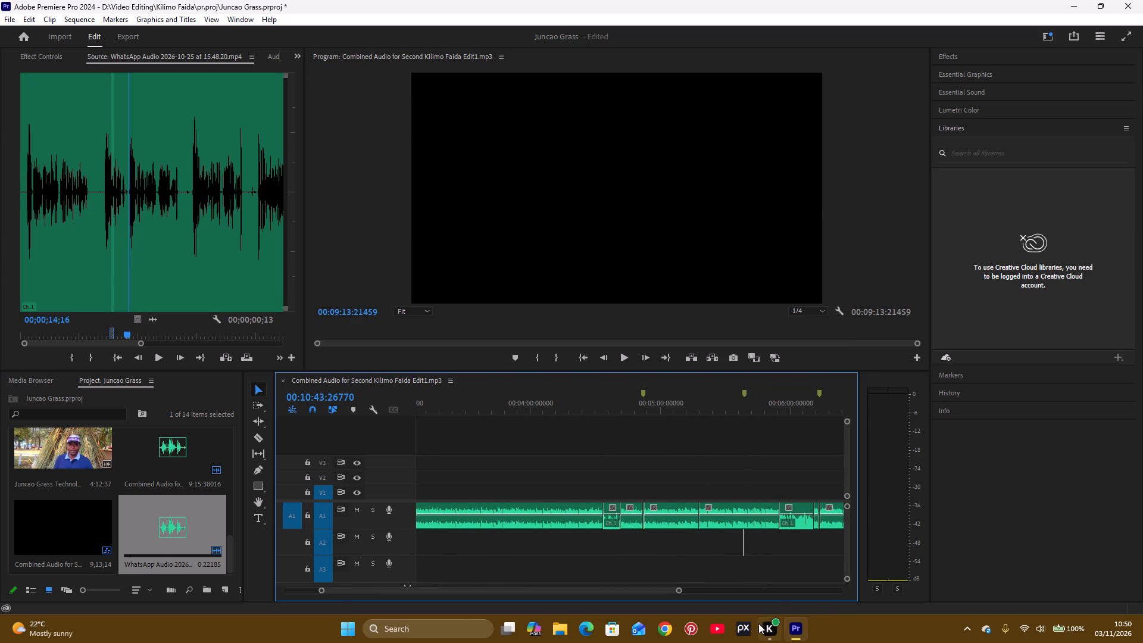